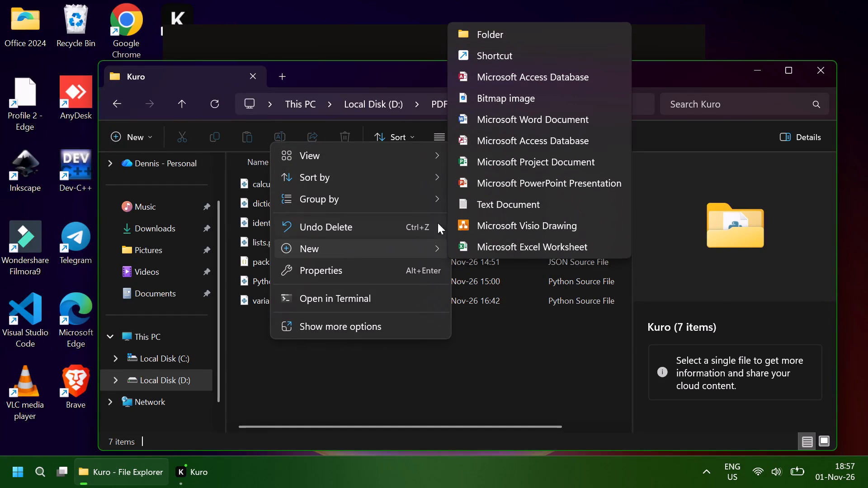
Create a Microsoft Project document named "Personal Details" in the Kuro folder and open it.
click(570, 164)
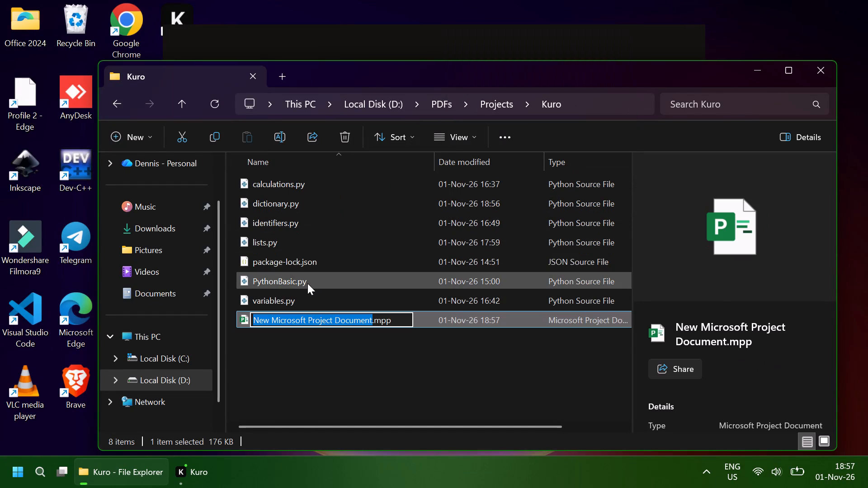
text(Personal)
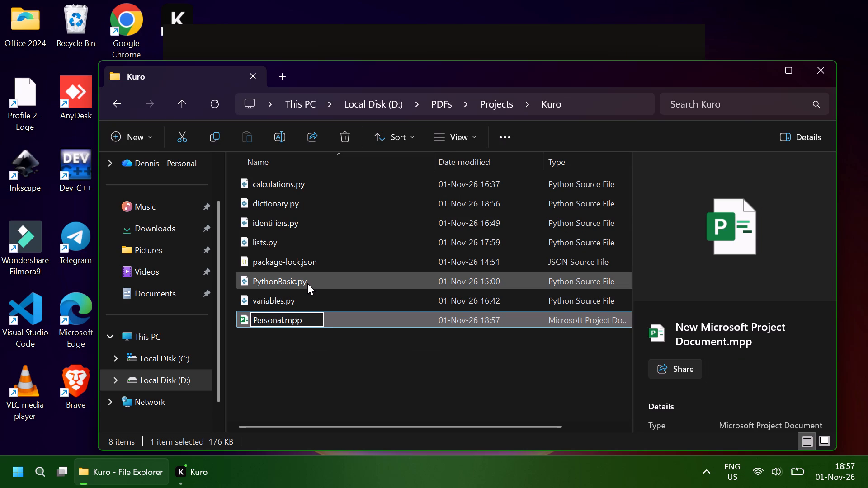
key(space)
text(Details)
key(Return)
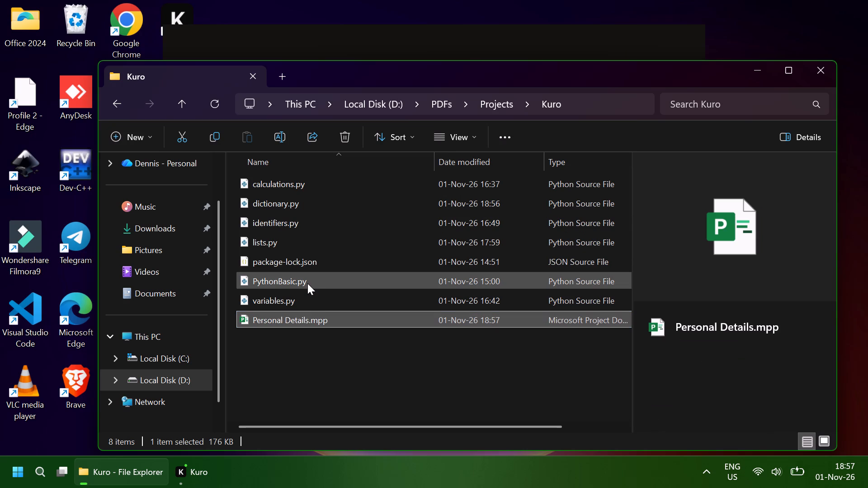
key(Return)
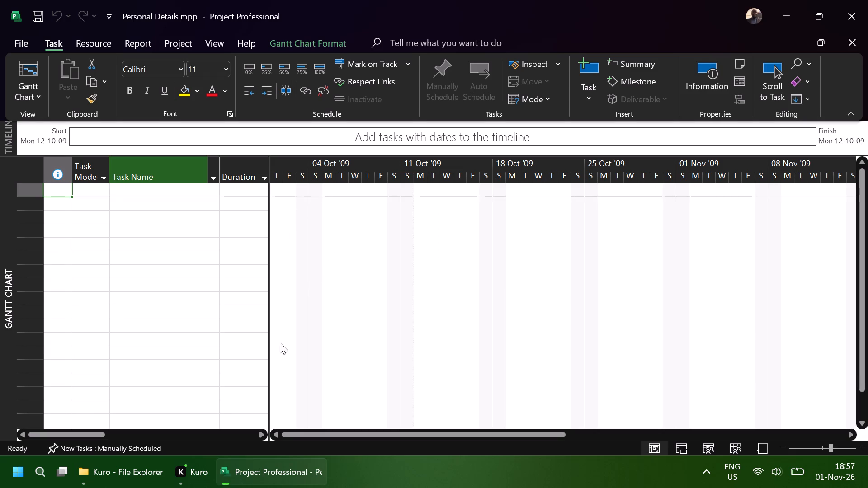
Look through the blank project's Gantt Chart, Task Usage and Resource Sheet views.
click(246, 343)
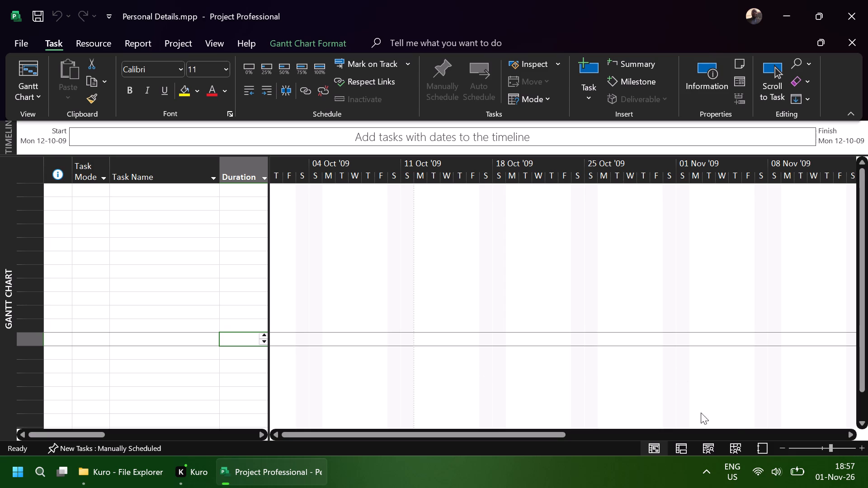
click(755, 450)
click(657, 448)
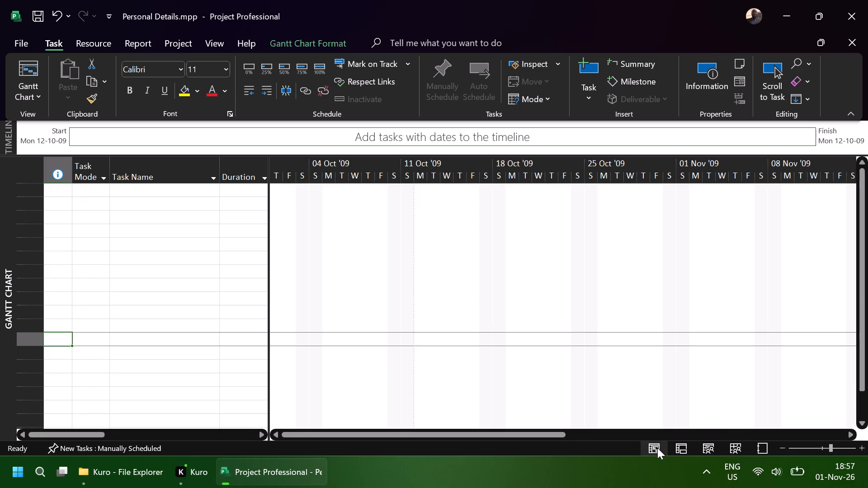
click(678, 448)
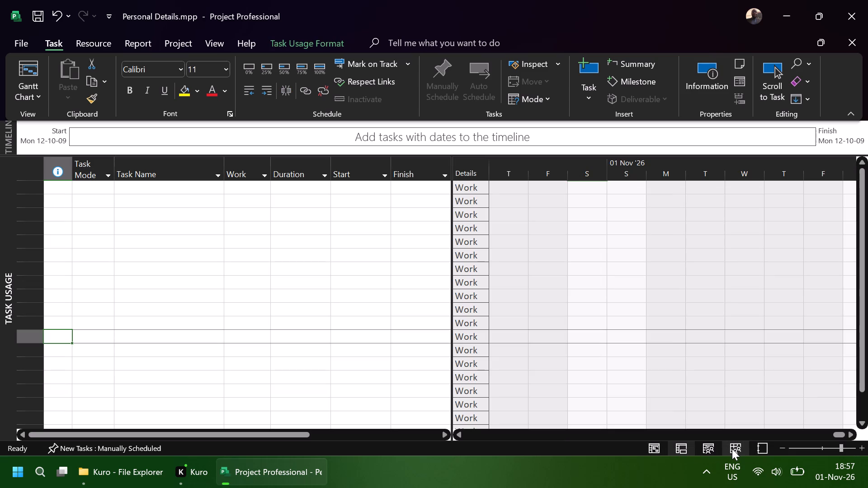
click(732, 449)
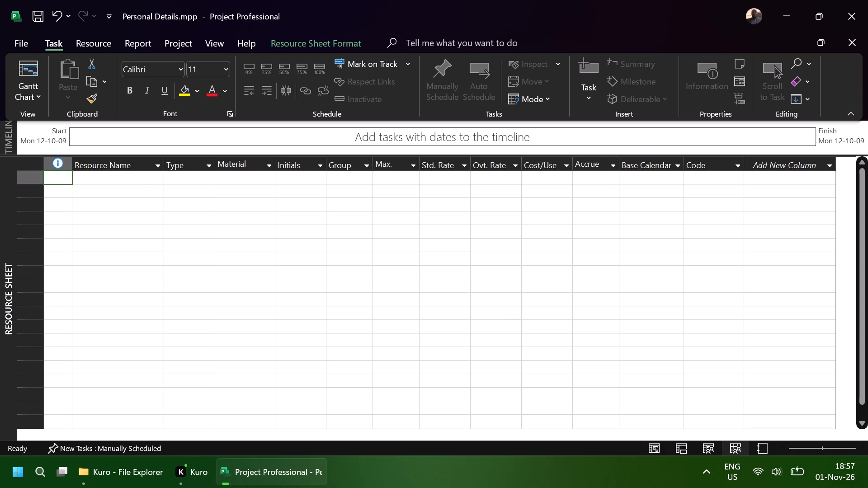
click(108, 338)
click(56, 183)
scroll(28, 200, up, 4)
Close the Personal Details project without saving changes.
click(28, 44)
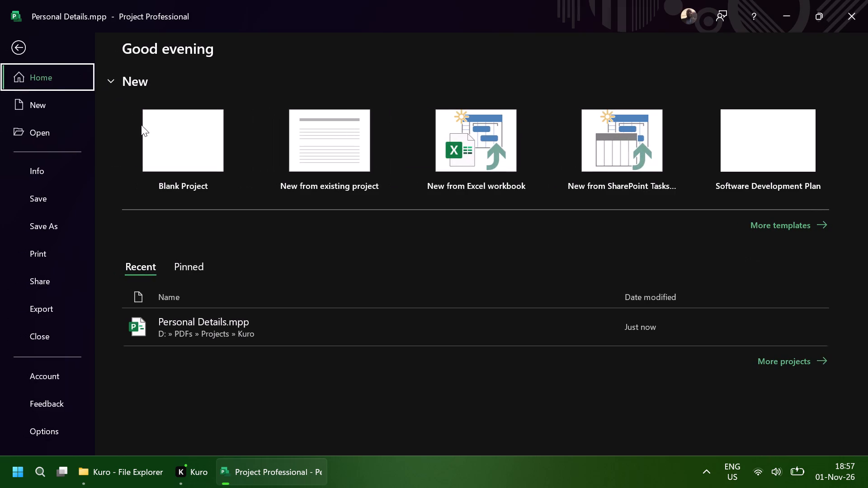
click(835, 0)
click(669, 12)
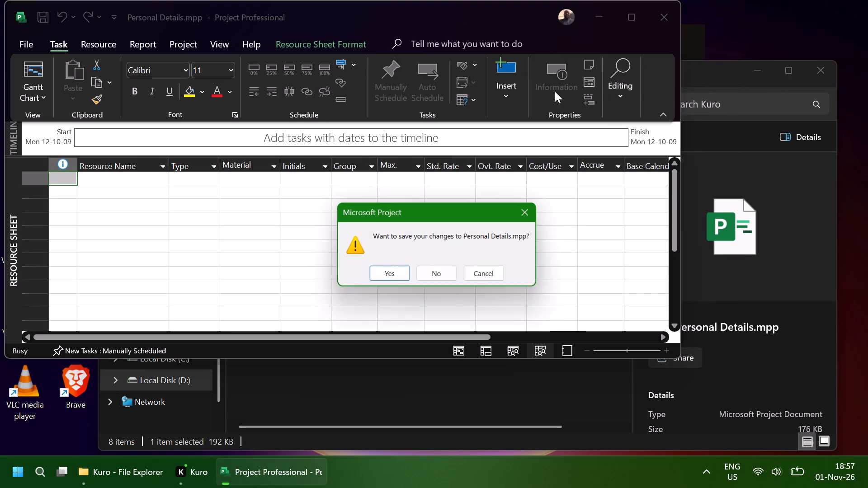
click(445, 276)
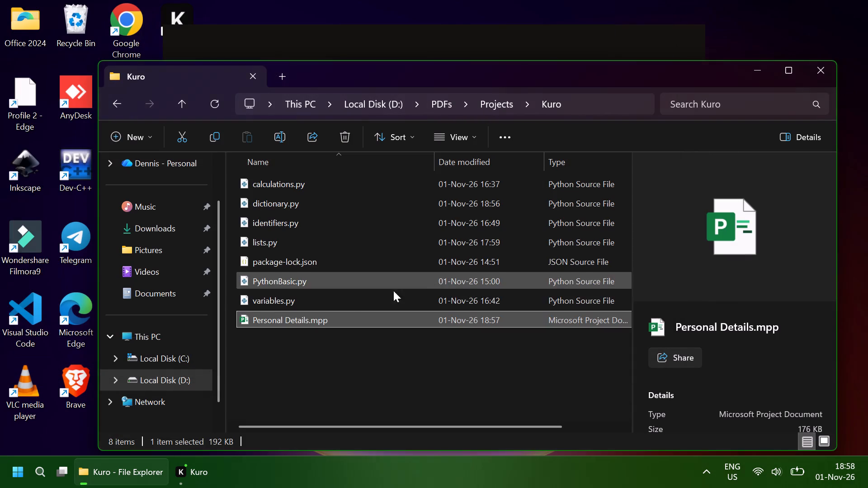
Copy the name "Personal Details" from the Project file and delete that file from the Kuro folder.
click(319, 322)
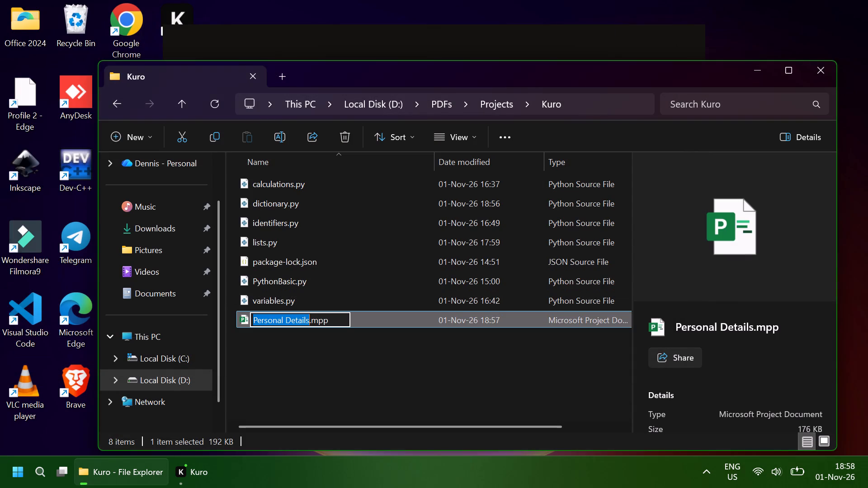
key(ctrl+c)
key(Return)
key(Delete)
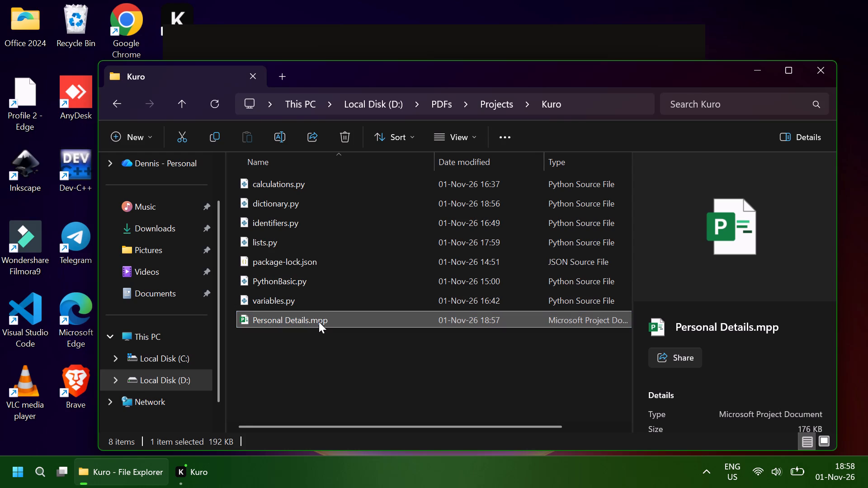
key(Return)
Create a Microsoft Excel worksheet named "Personal Details" in the Kuro folder and open it.
right_click(319, 322)
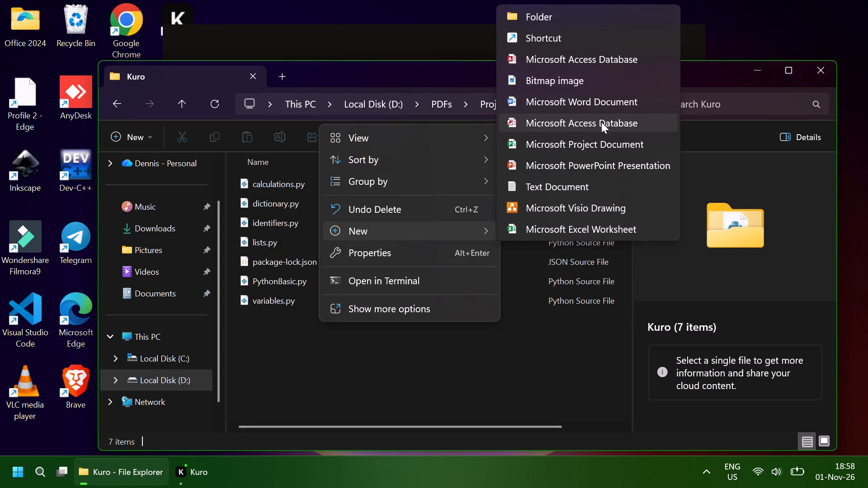
click(583, 230)
key(ctrl+v)
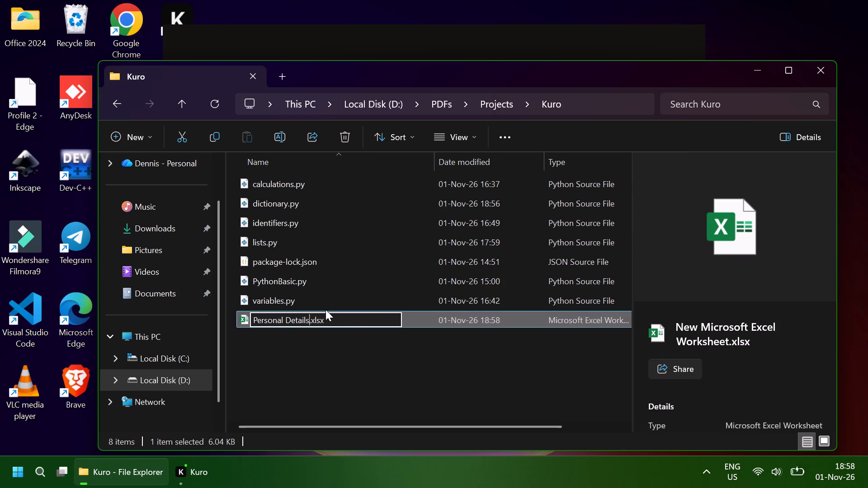
key(Return)
key(Return)
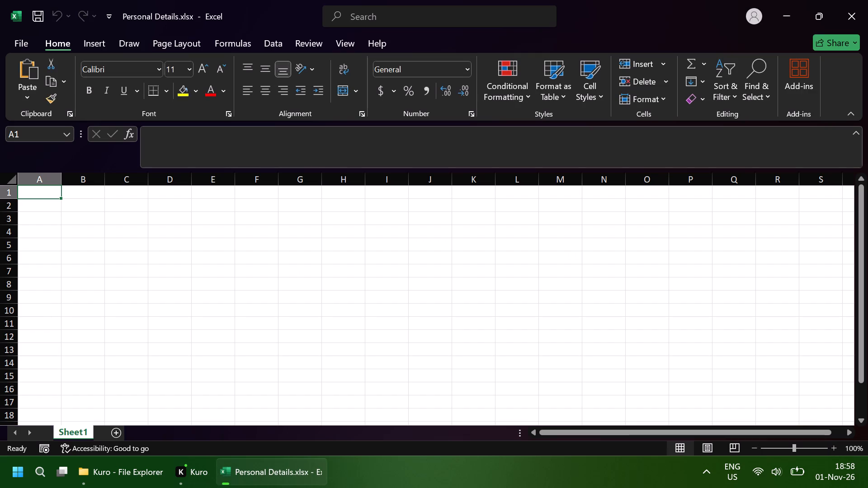
Enter the column header "FirstName", written as one word, in cell A1.
text(First name)
key(Right)
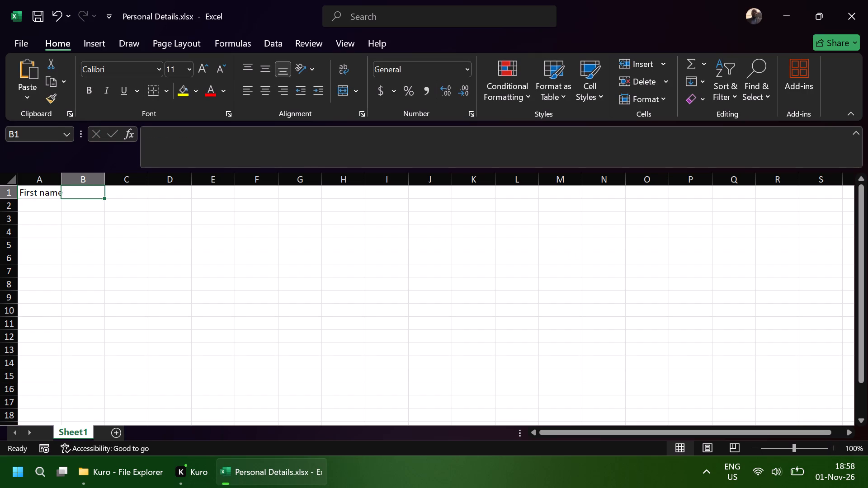
click(47, 195)
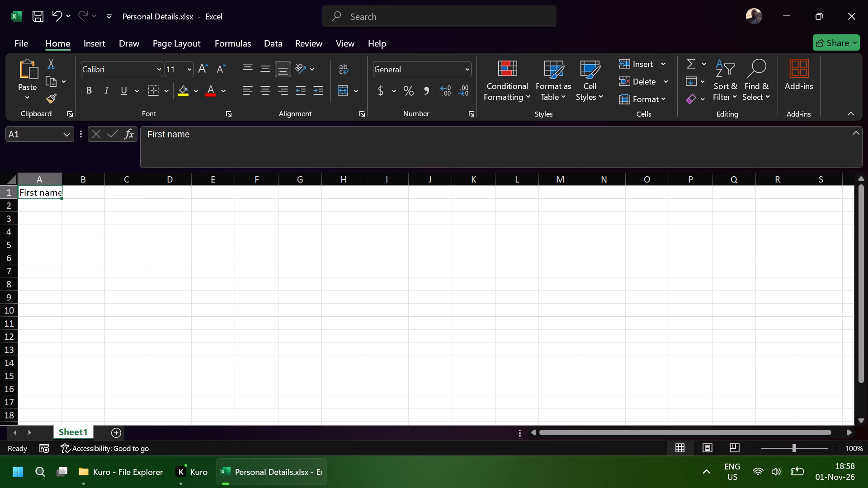
double_click(46, 194)
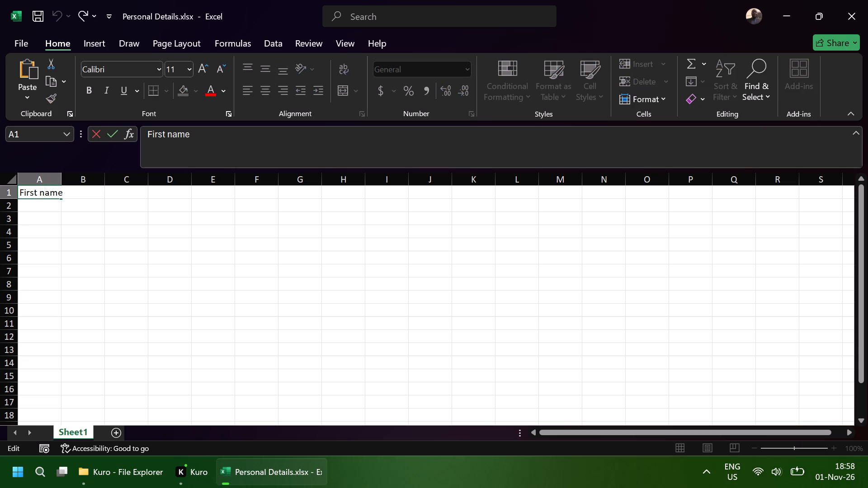
key(BackSpace)
key(shift+n)
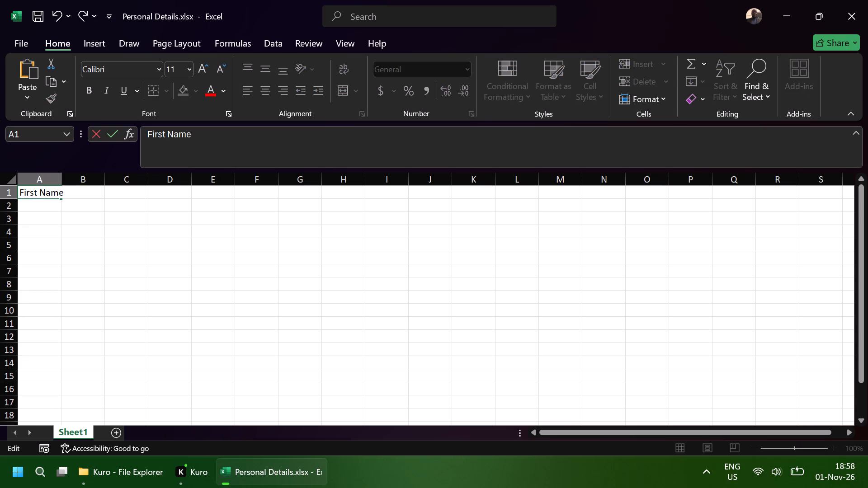
click(42, 192)
key(BackSpace)
click(78, 192)
key(Return)
Enter the header "LastName" in cell B1 and autofit the widths of columns A and B.
click(84, 189)
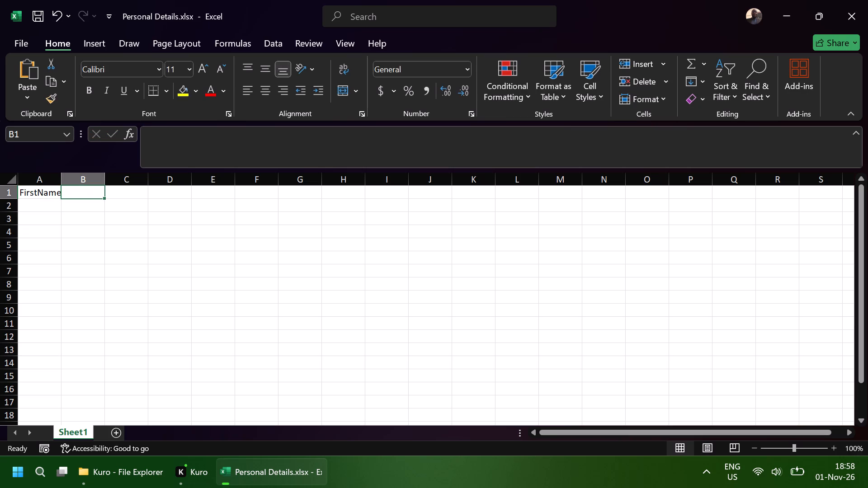
text(Last)
text(Name)
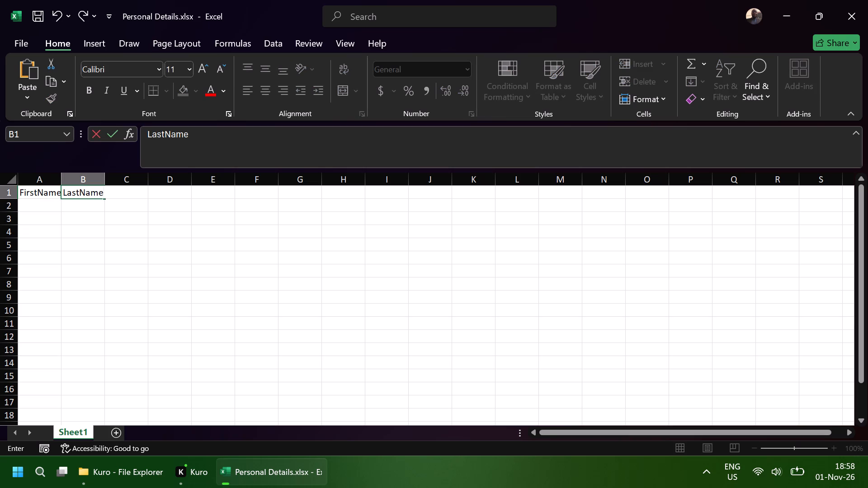
click(89, 221)
double_click(62, 180)
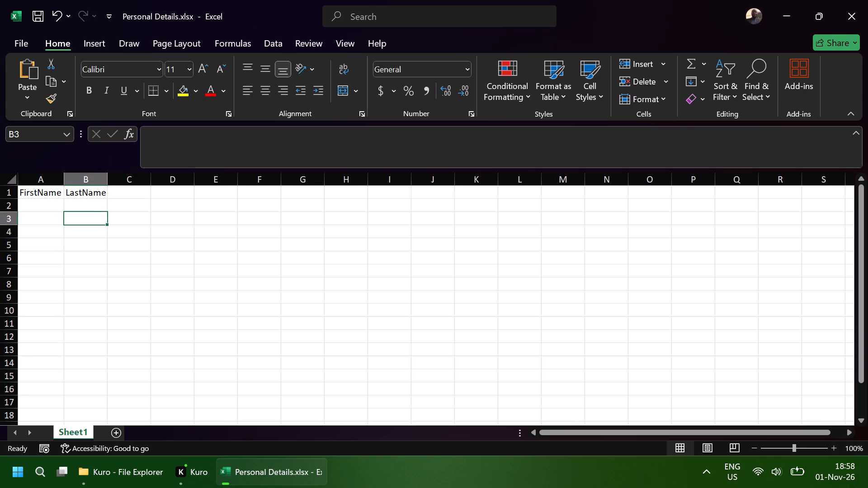
double_click(109, 183)
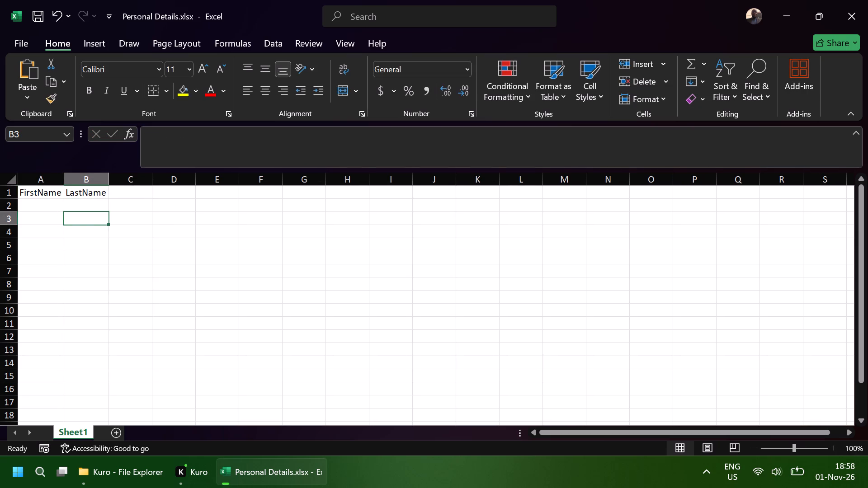
Enter the header "Salutation" in cell C1 and autofit column C's width.
click(127, 195)
text(Salutation)
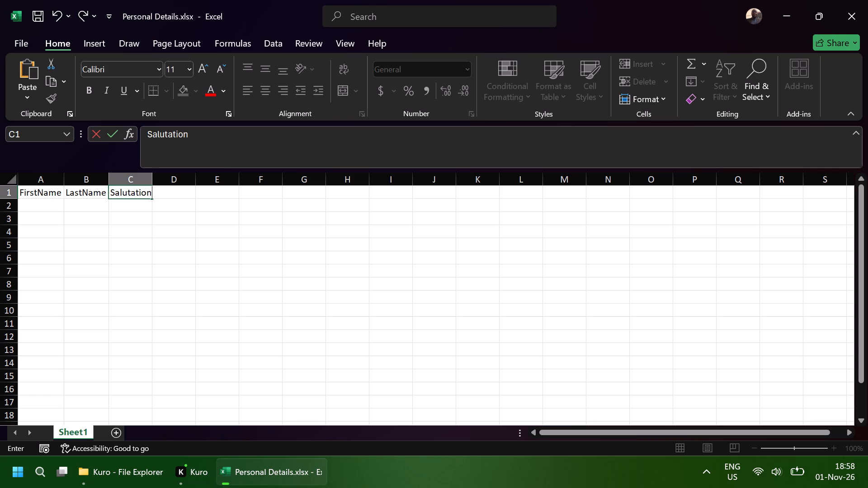
click(137, 222)
double_click(153, 182)
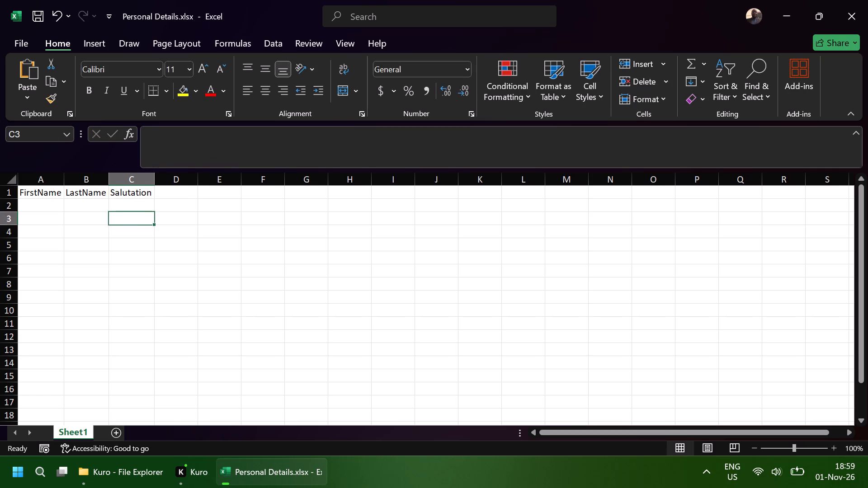
Save the Personal Details workbook.
key(ctrl+s)
Enter the header "Street" in cell D1.
click(186, 193)
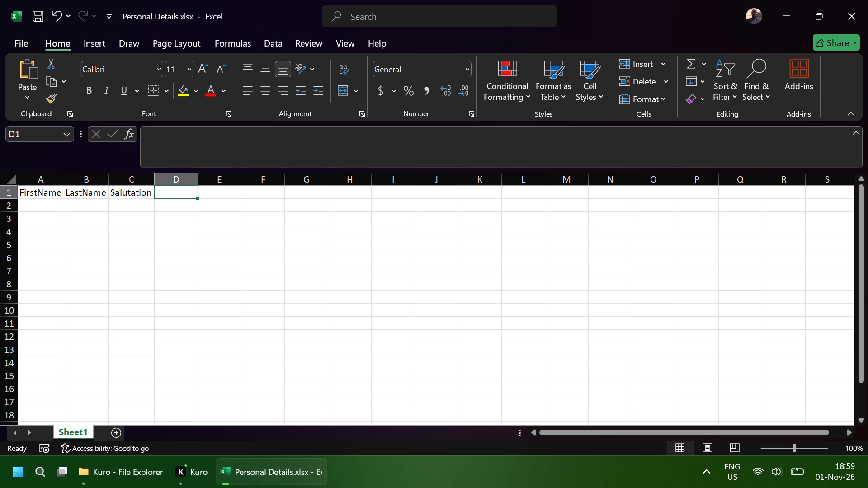
key(shift+s)
text(treet)
key(Right)
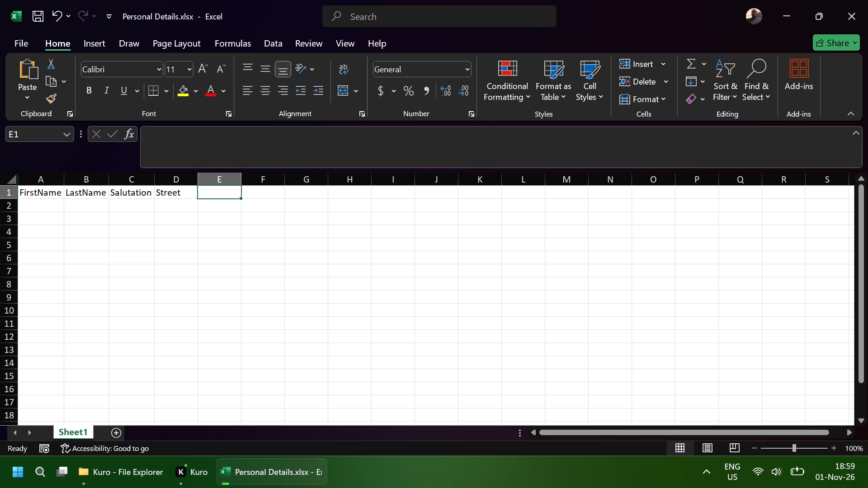
Enter the header "Address" in cell E1.
key(shift+a)
text(ddree)
key(BackSpace)
text(ss)
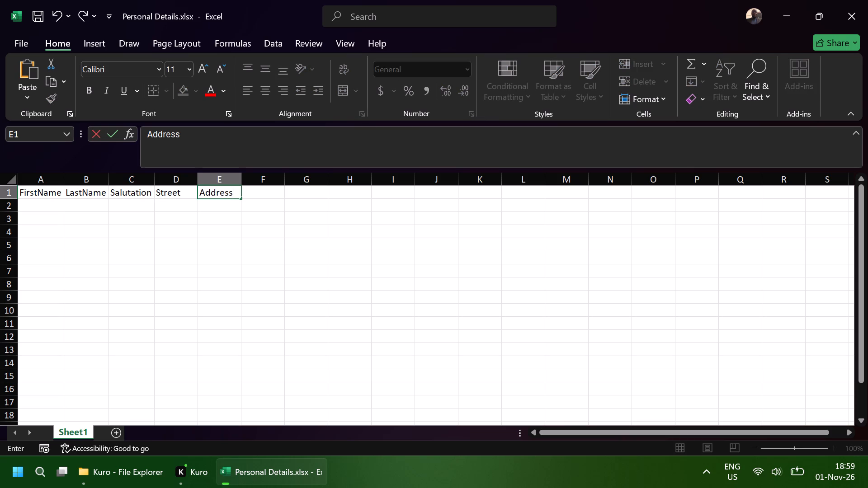
click(259, 202)
Enter the headers "City" in cell F1 and "Country" in cell G1.
click(246, 191)
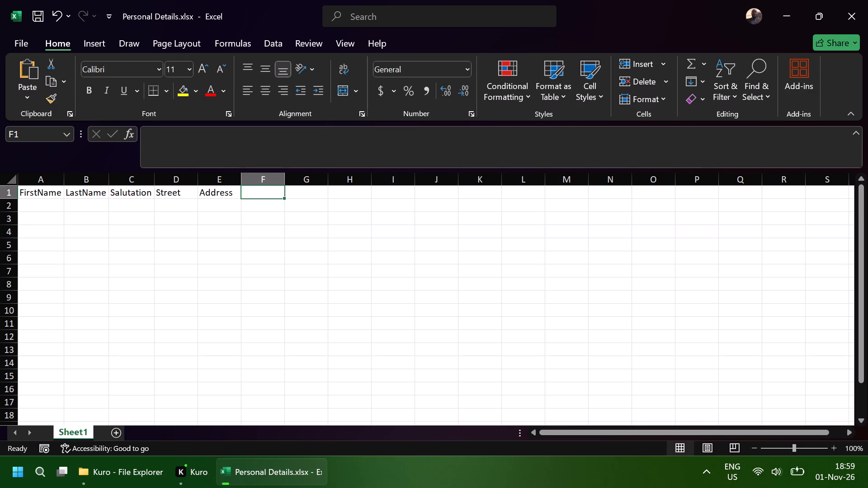
text(Coun)
key(BackSpace)
key(BackSpace)
key(BackSpace)
key(BackSpace)
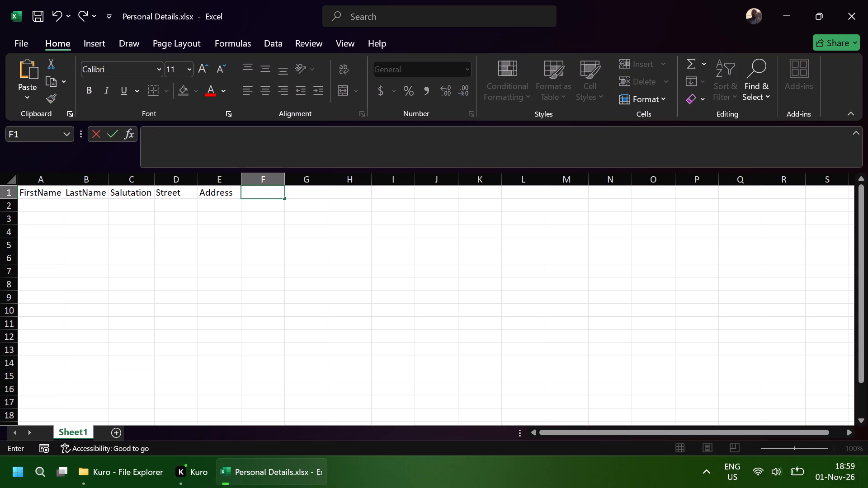
text(City)
key(Right)
text(Country)
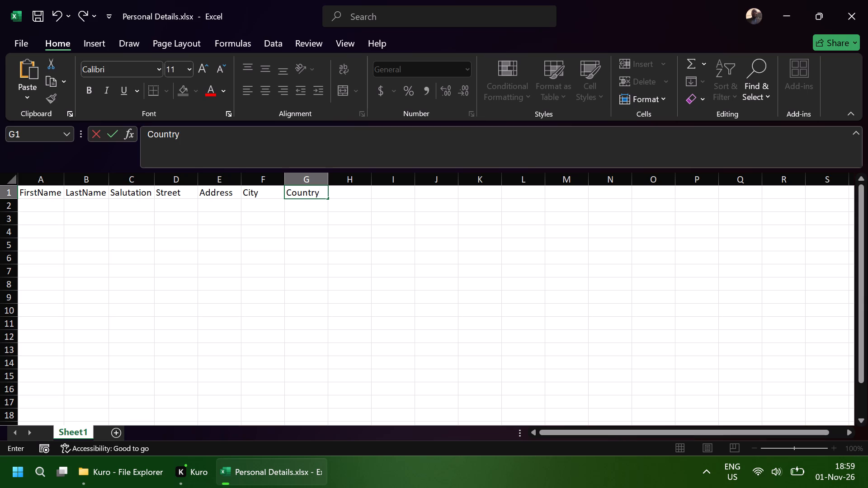
click(232, 209)
click(34, 206)
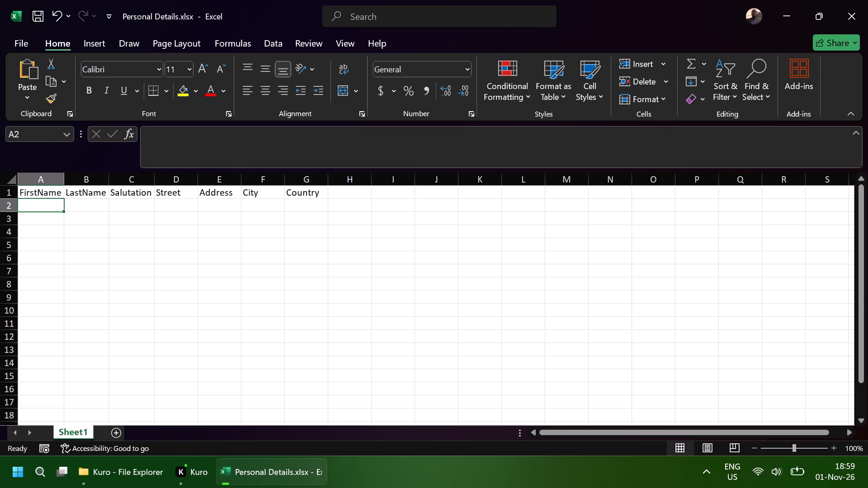
Save the Personal Details workbook.
key(ctrl+s)
Create a table from the range A1:G7, with the first row used as its headers.
drag(31, 192, 236, 195)
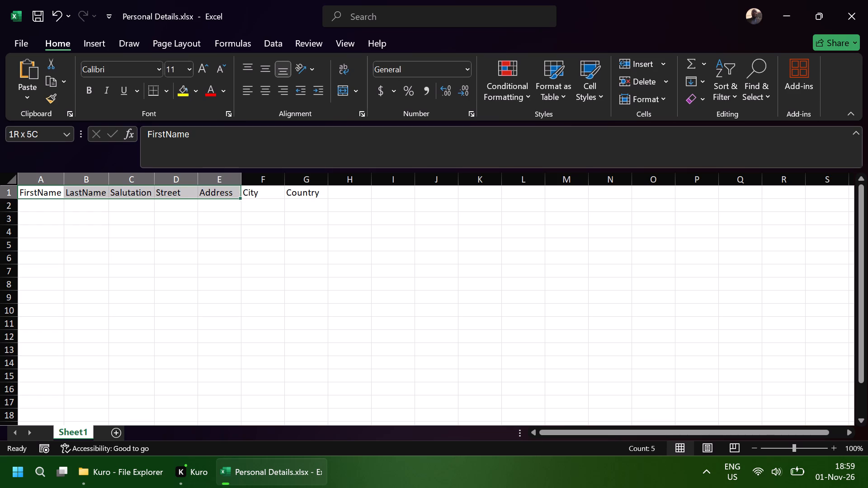
drag(236, 195, 310, 276)
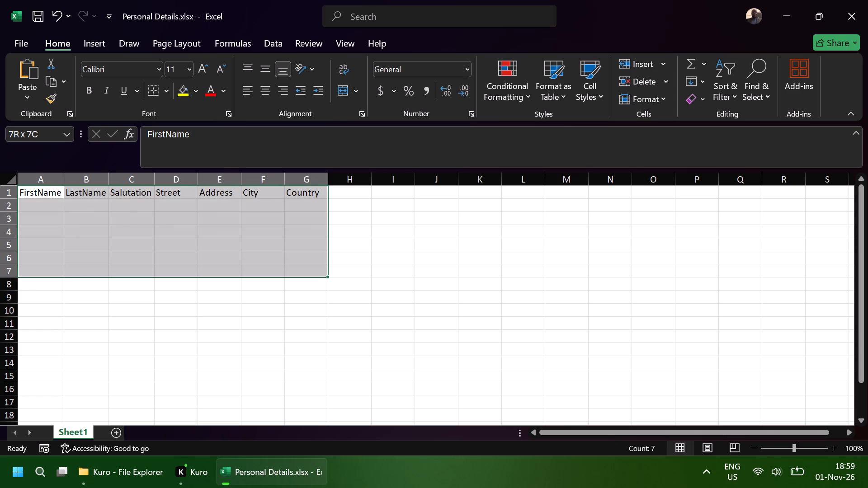
drag(310, 276, 310, 277)
key(ctrl+t)
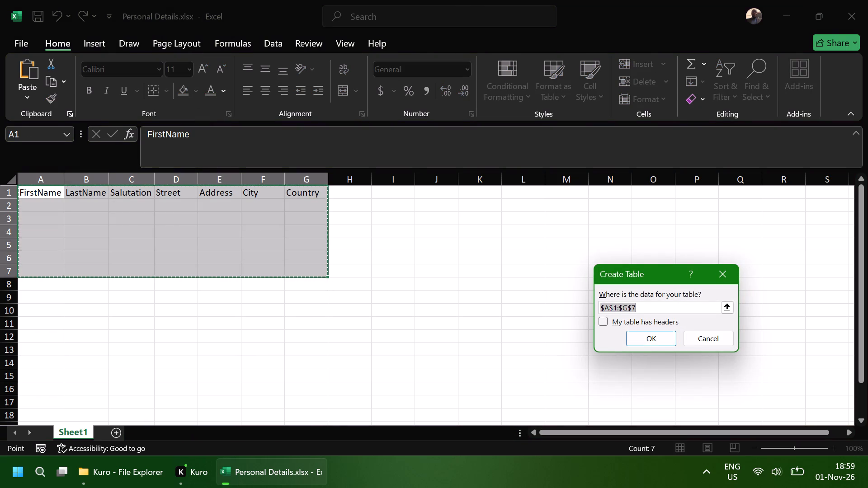
click(608, 319)
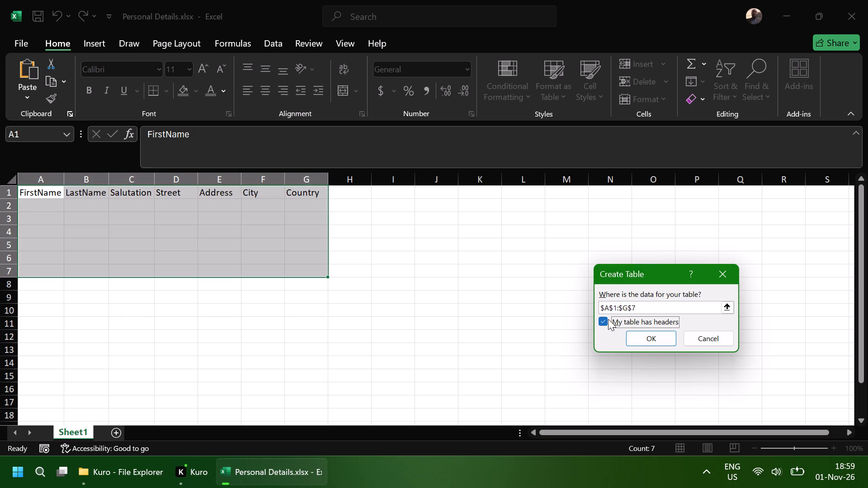
click(652, 347)
click(649, 340)
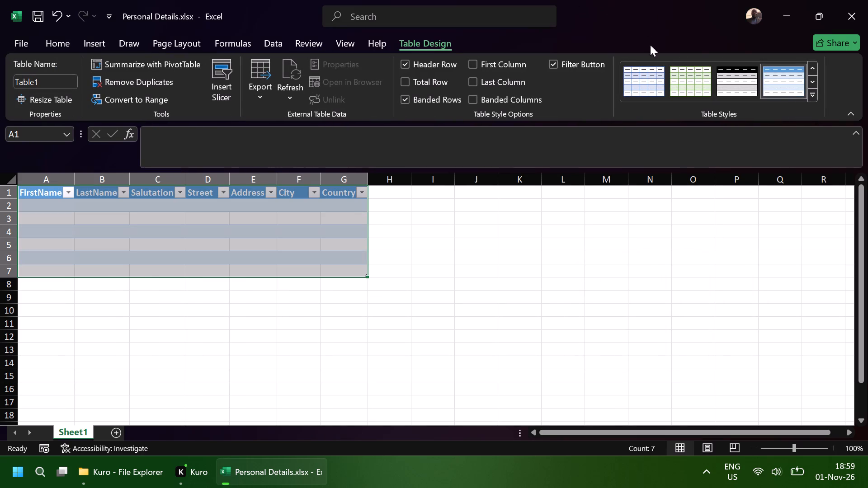
Apply the plain, uncoloured table style from the Light group to the new table.
click(816, 91)
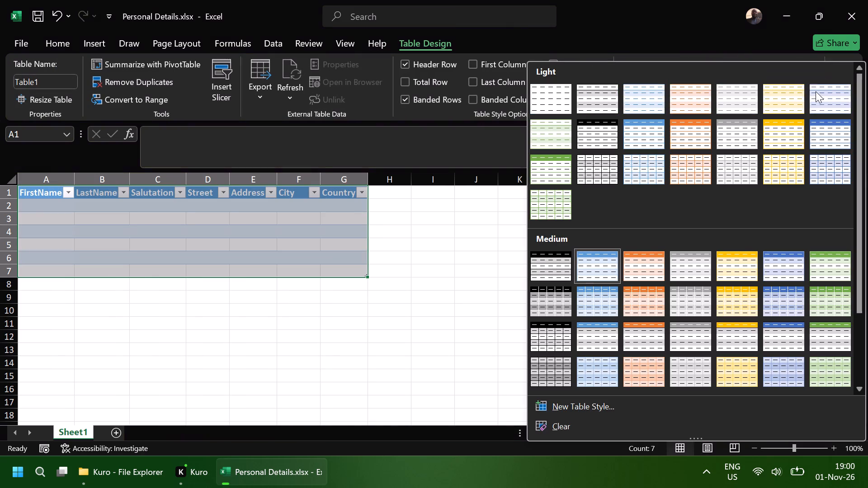
click(557, 92)
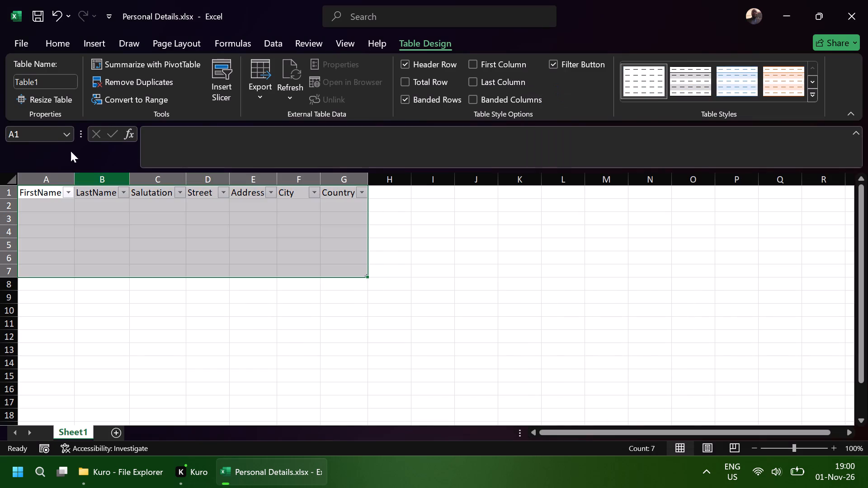
Rename the table as Personal_Details.
click(47, 79)
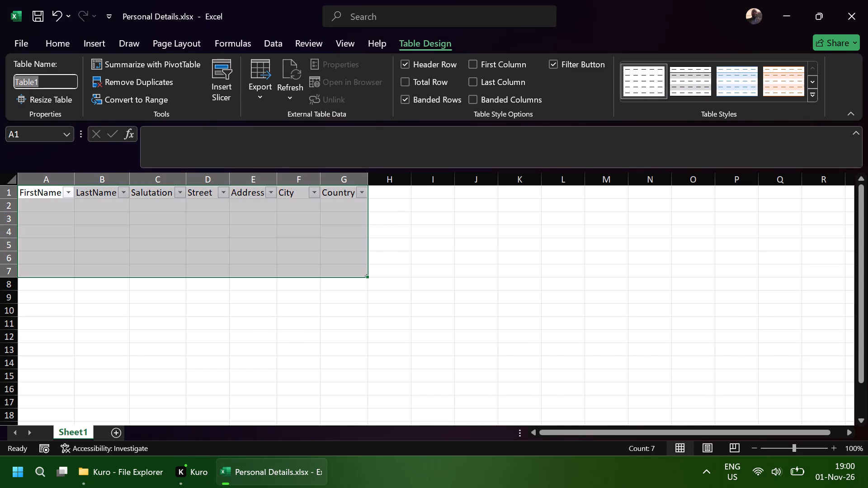
text(Personal_)
text(Details)
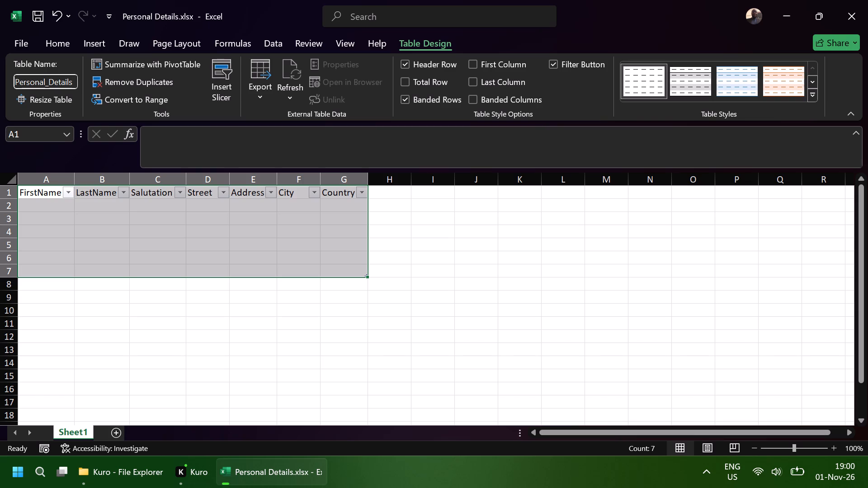
key(Return)
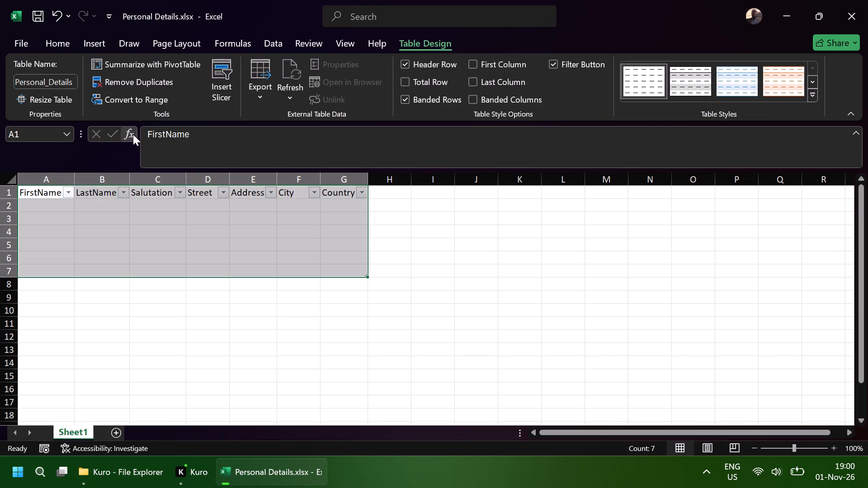
Save the workbook with the newly formatted and named table.
click(41, 206)
key(ctrl+s)
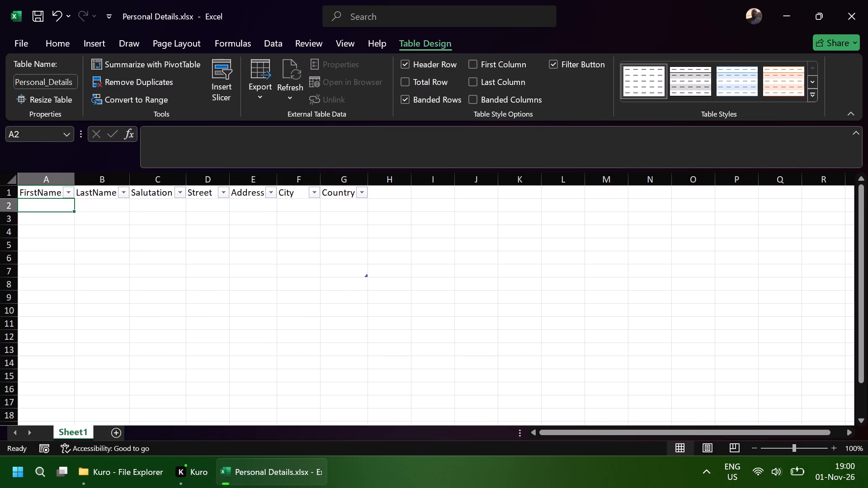
Enter the sample first name John, last name Doe and salutation Mr in row 2 of the table.
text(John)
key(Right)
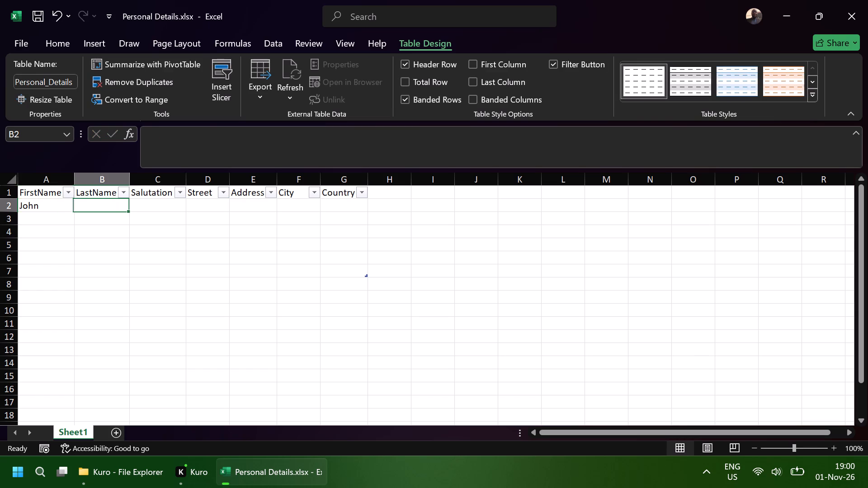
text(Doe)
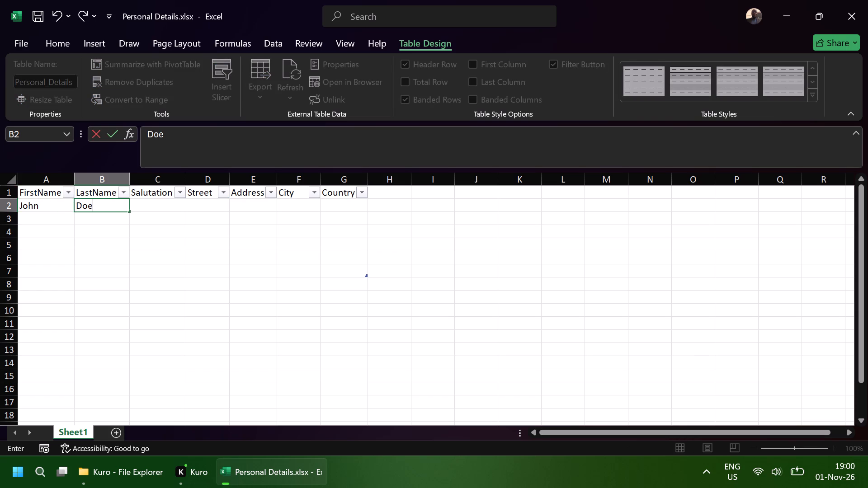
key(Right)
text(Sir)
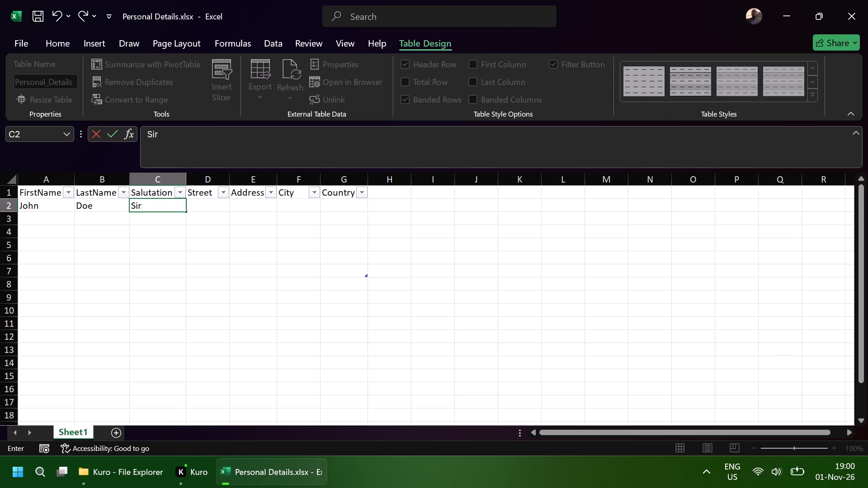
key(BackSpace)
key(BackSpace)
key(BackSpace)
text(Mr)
Complete row 2 with the sample street and address number, the city Nairobi and the country Kenya.
click(211, 207)
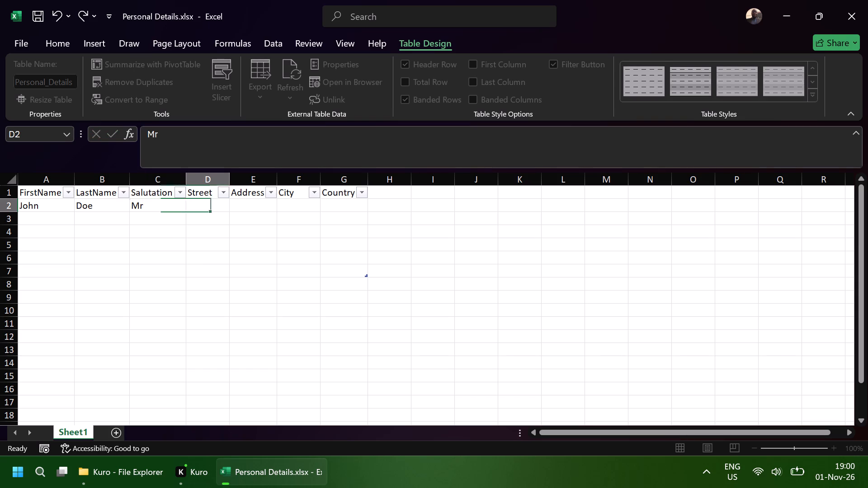
key(shift+s)
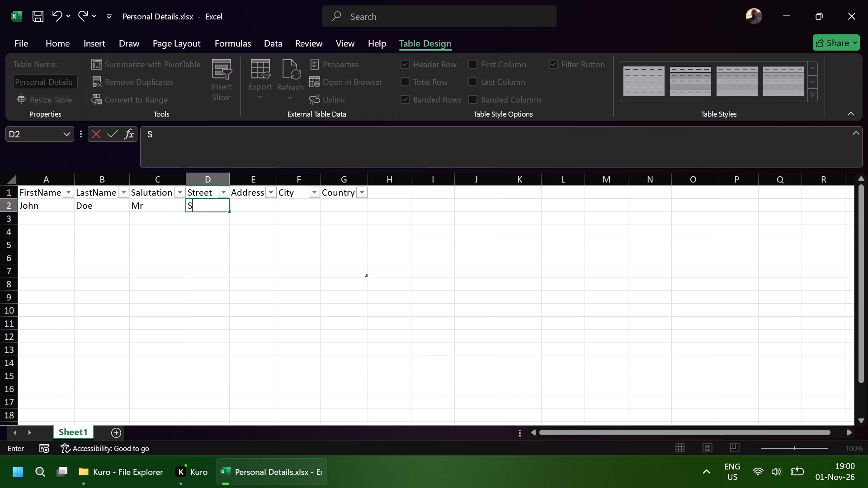
key(BackSpace)
text(Canyon)
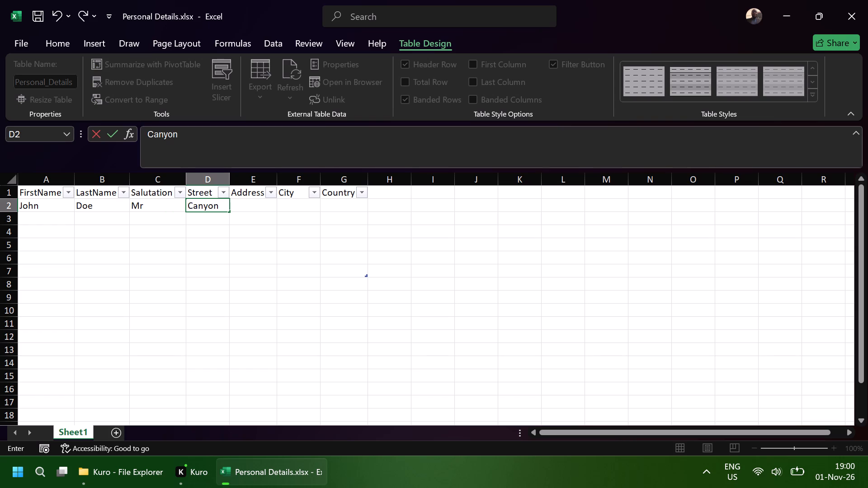
click(246, 206)
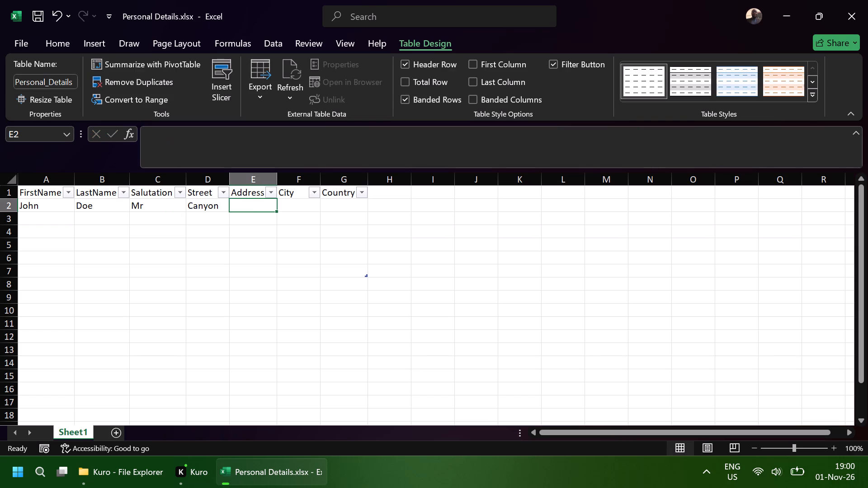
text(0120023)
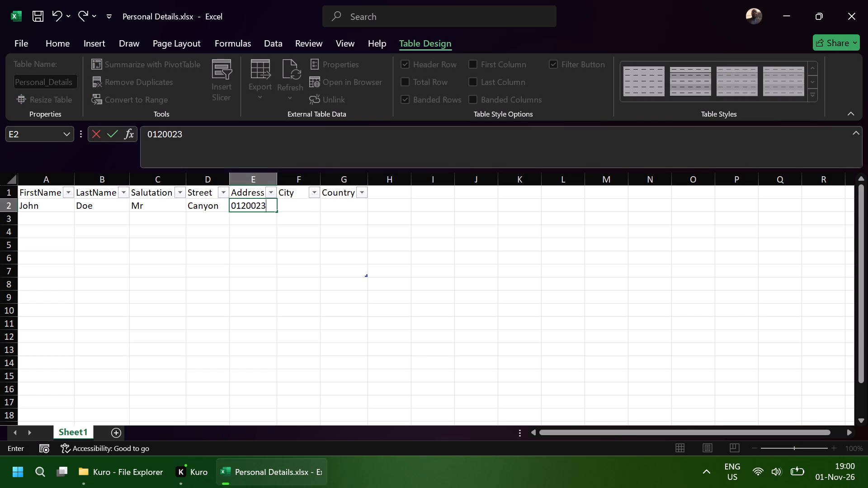
click(307, 202)
text(Na)
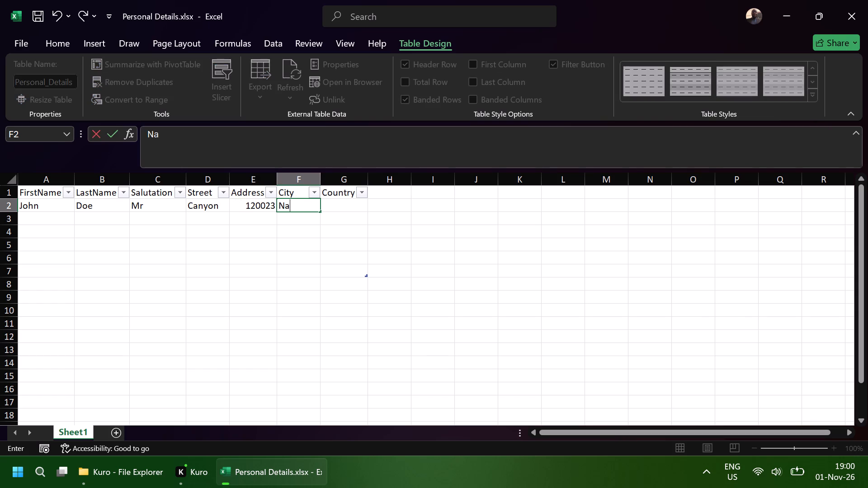
text(irobi)
key(Right)
text(Kenya)
click(178, 222)
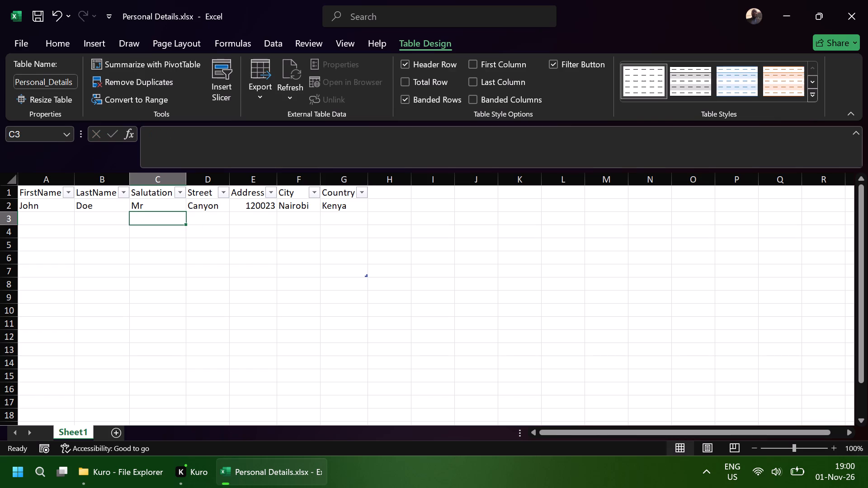
Enter the sample first name Jane, last name Doe and salutation Ms in row 3 of the table.
click(48, 219)
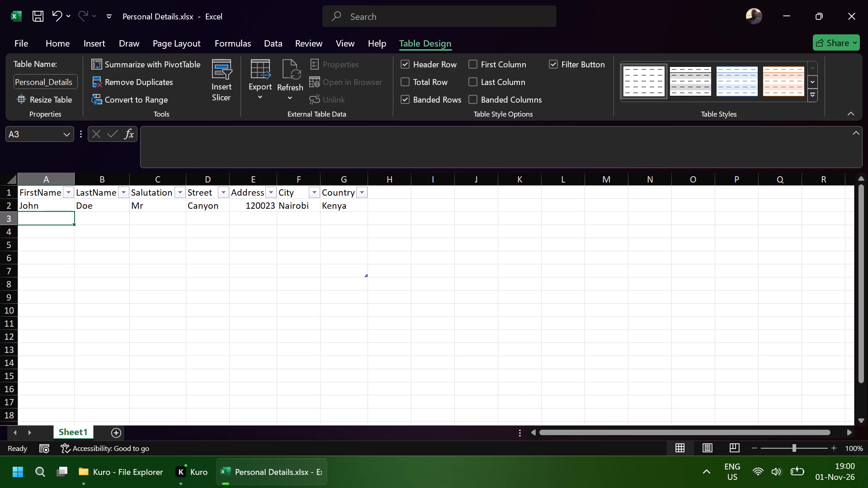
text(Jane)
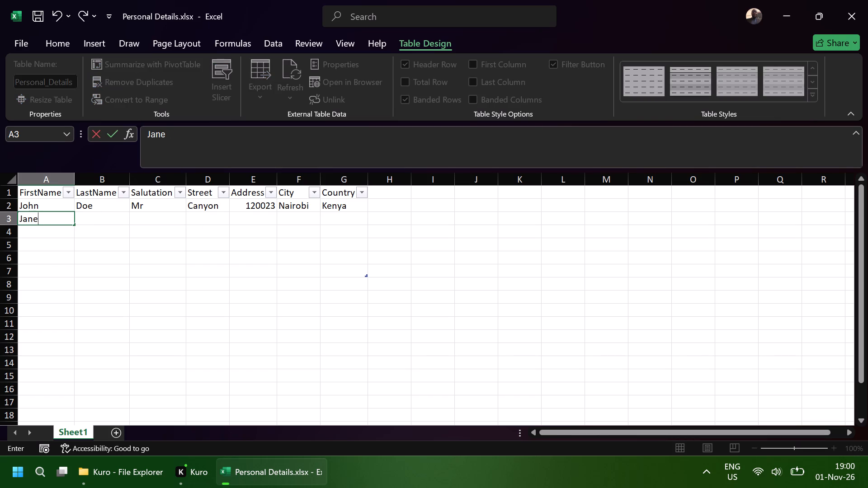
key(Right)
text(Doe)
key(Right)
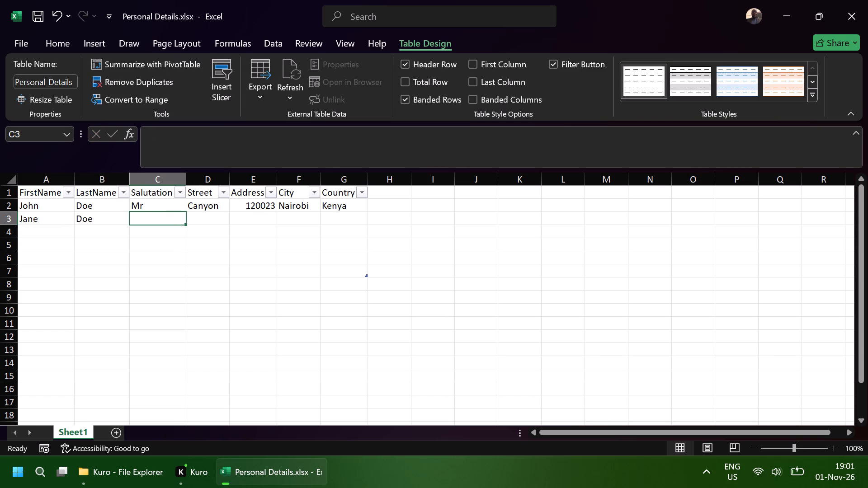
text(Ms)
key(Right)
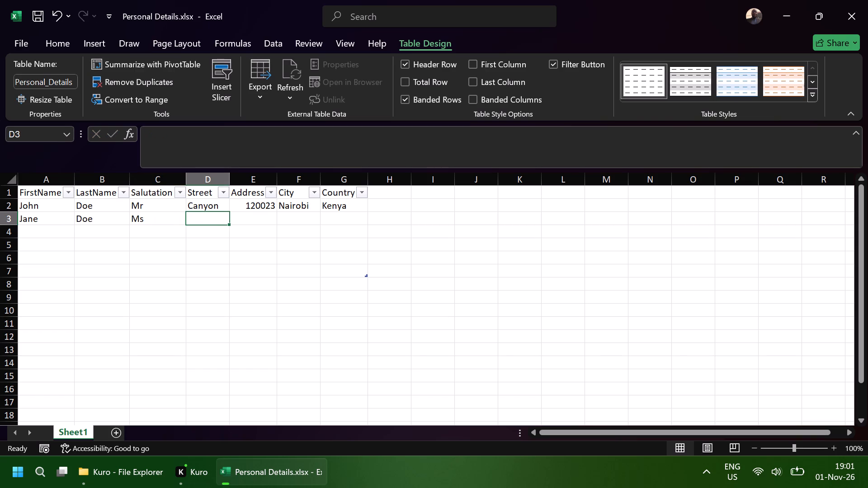
Complete row 3 with a sample street and six-digit address number, the city Mombasa and the country Kenya.
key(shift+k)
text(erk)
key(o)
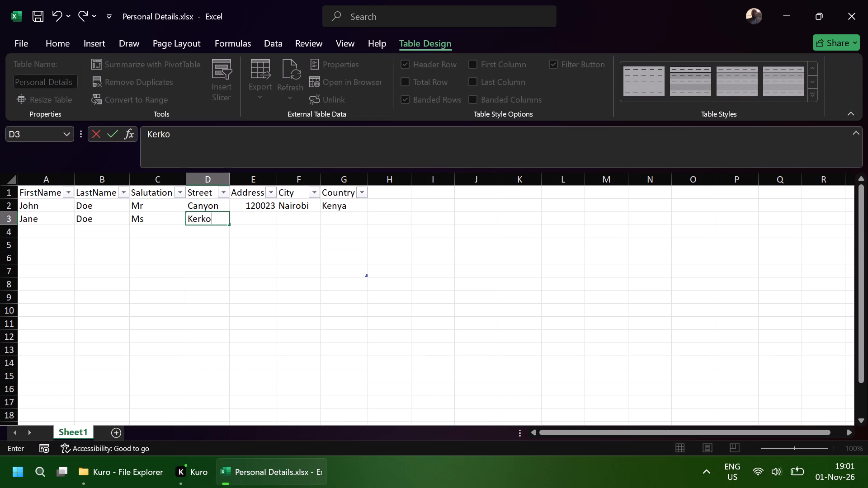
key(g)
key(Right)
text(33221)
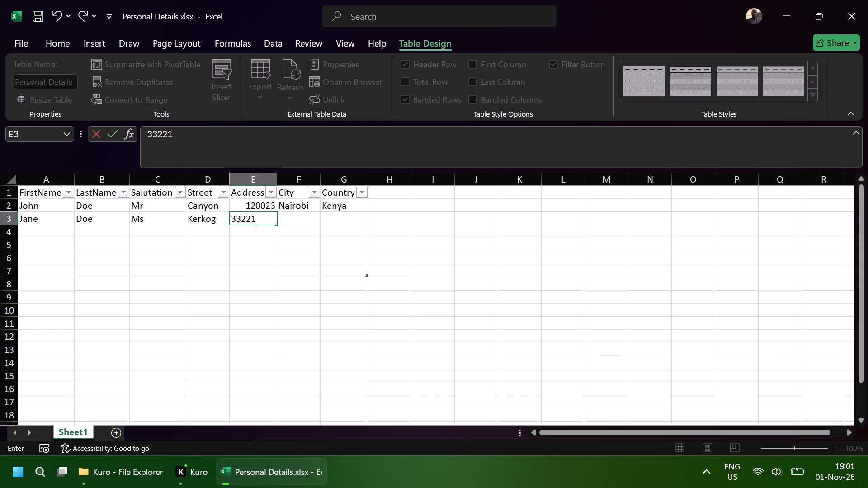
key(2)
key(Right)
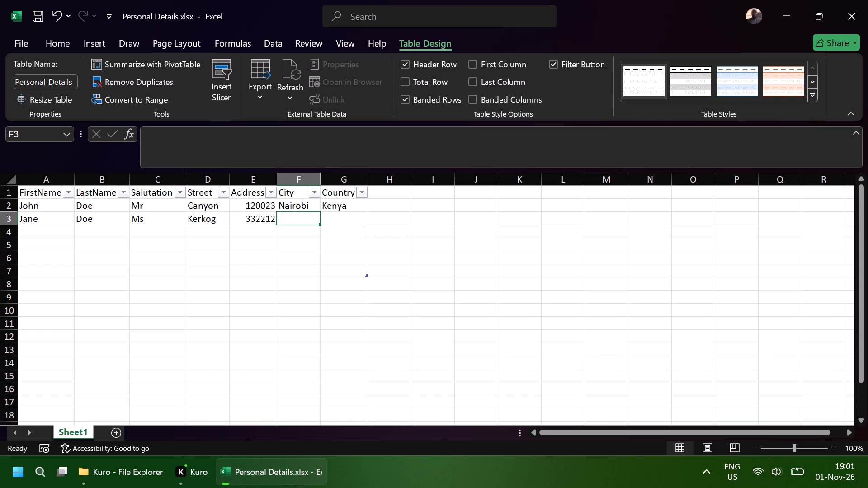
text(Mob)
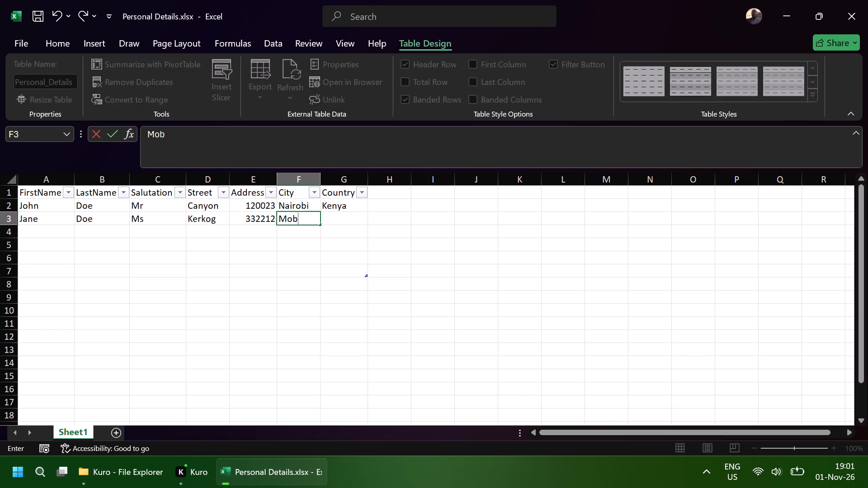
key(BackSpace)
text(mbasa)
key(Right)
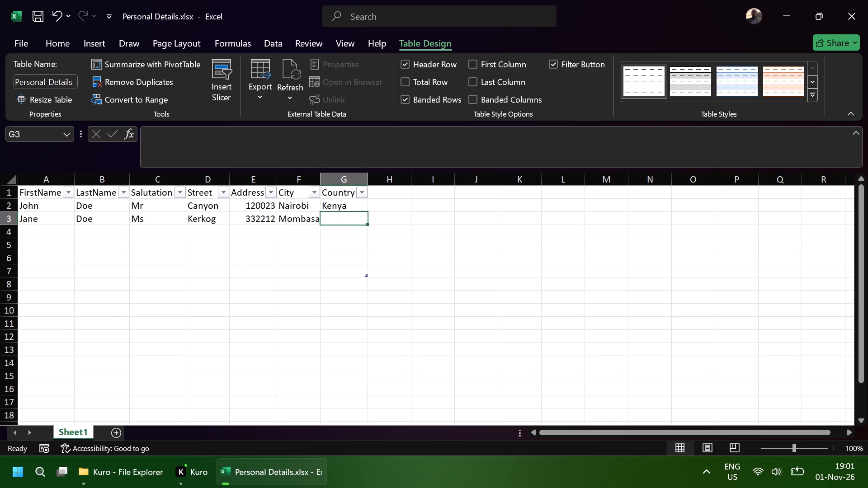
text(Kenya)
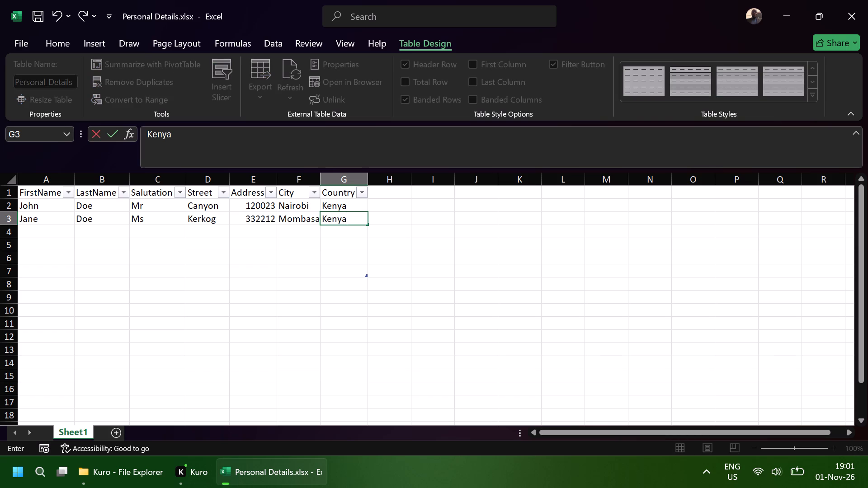
Enter the sample first name William, a sample last name and the salutation Mr in row 4 of the table.
click(66, 230)
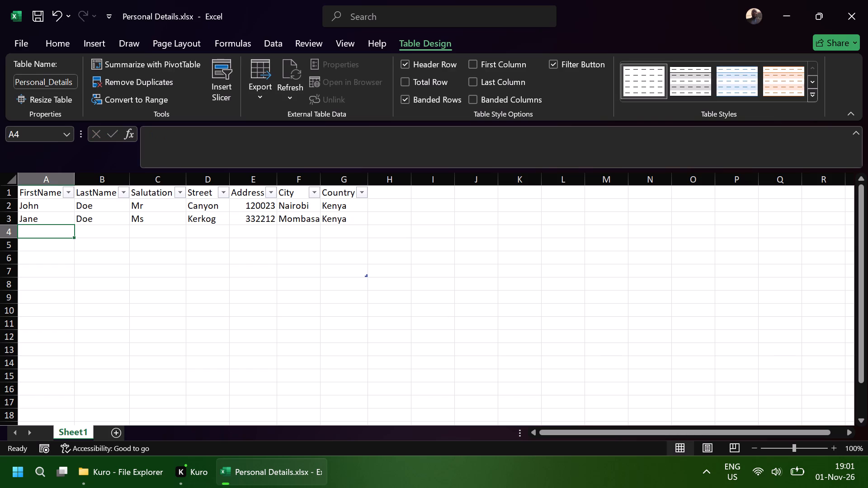
key(shift+w)
key(i)
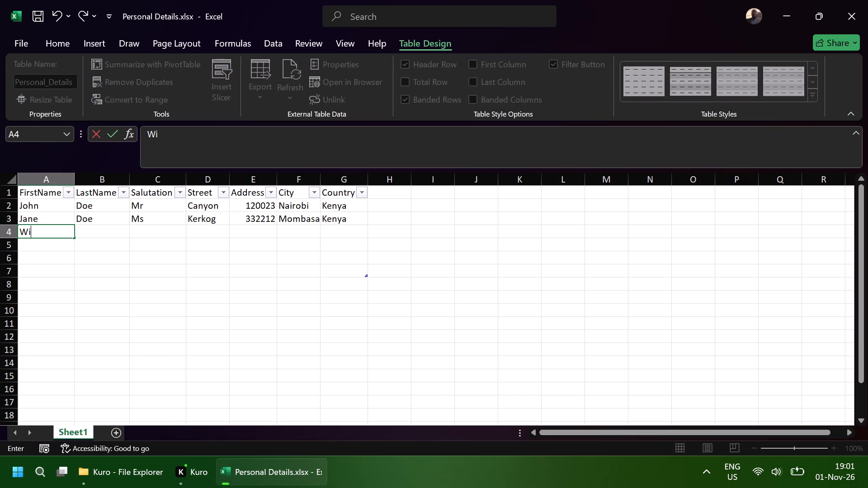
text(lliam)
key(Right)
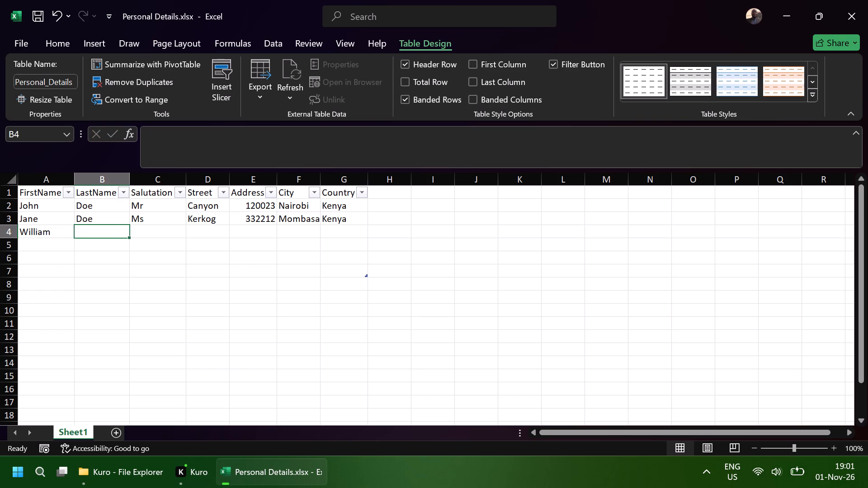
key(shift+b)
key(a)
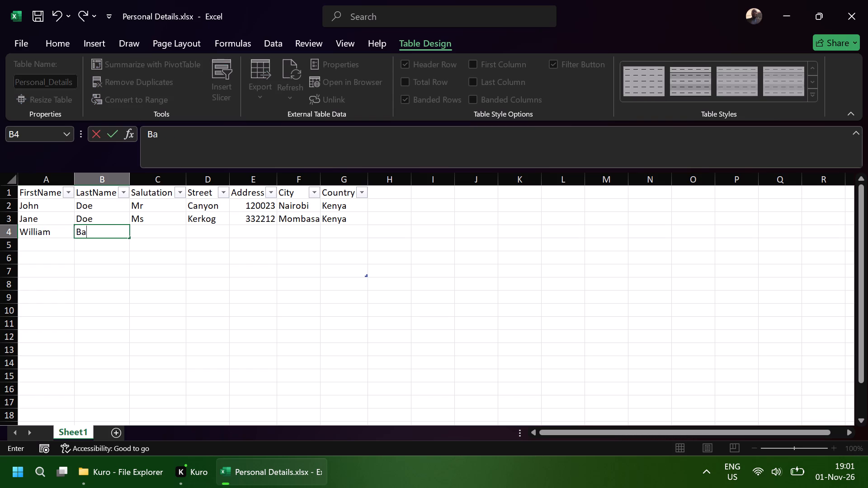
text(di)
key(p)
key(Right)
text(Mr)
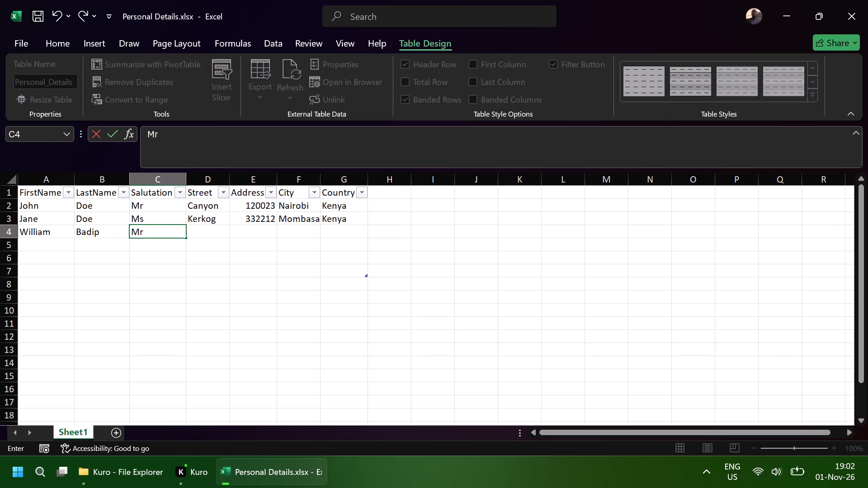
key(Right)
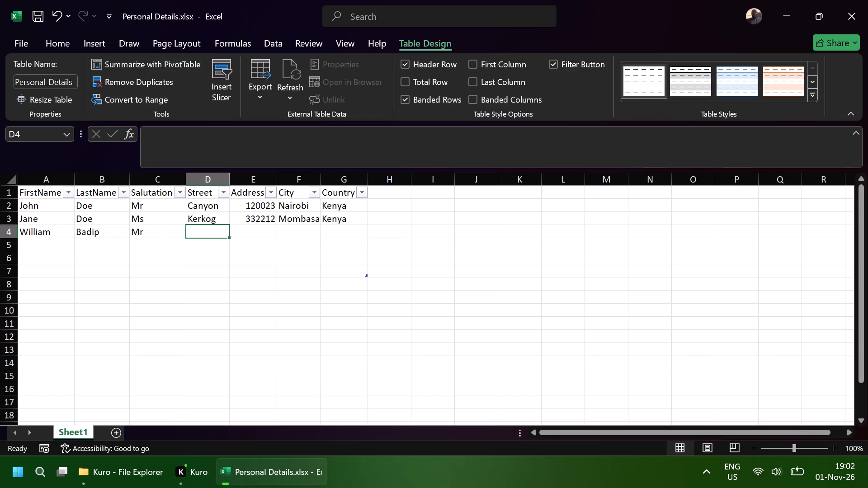
Add a period to the salutations in rows 2 to 4, making them Mr., Ms. and Mr., and save the workbook.
double_click(157, 206)
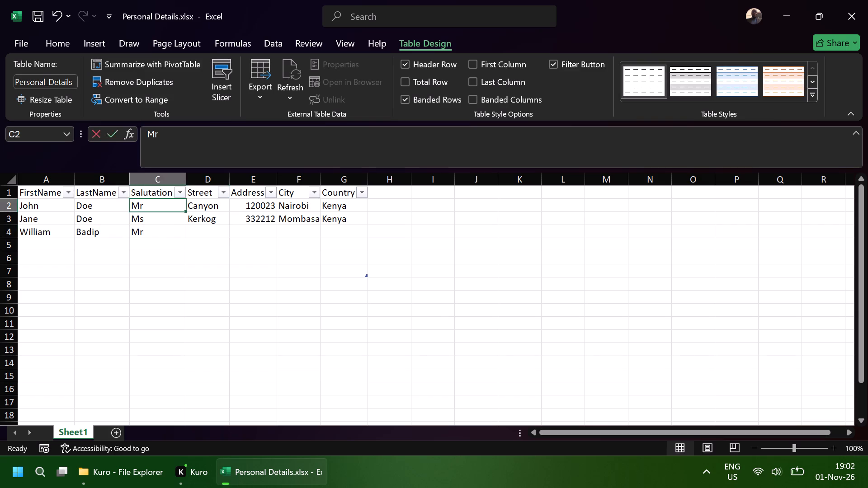
key(period)
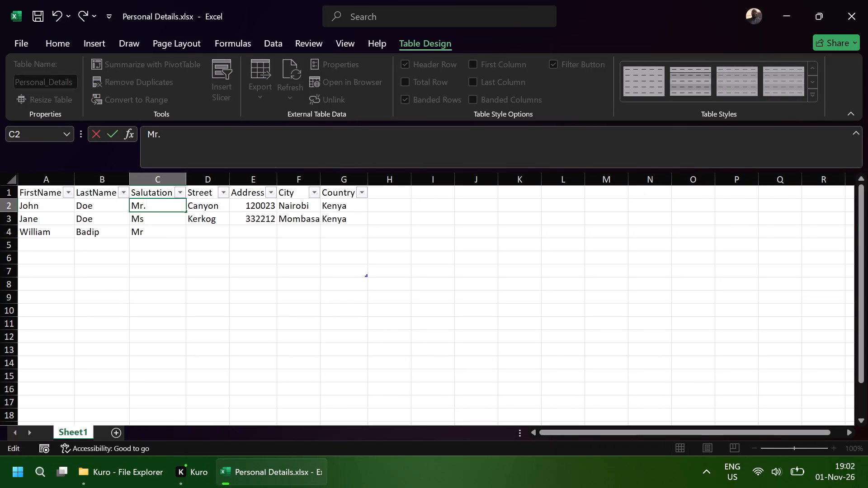
double_click(158, 224)
double_click(152, 212)
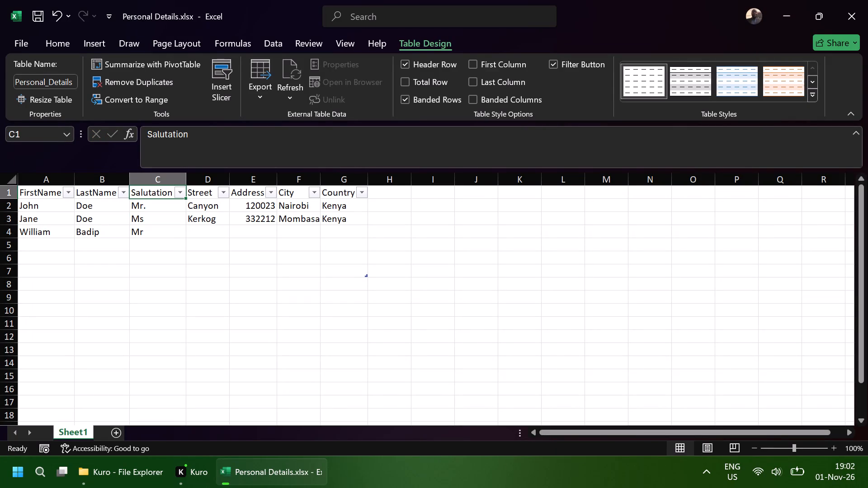
double_click(155, 220)
key(period)
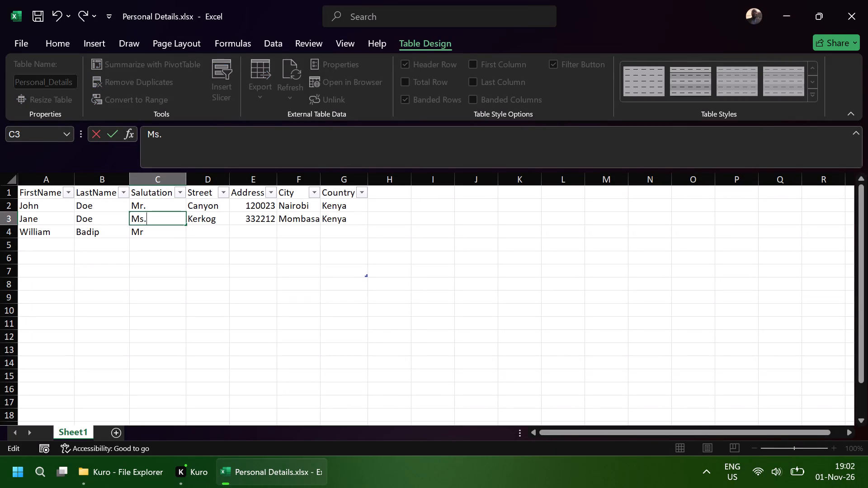
double_click(151, 228)
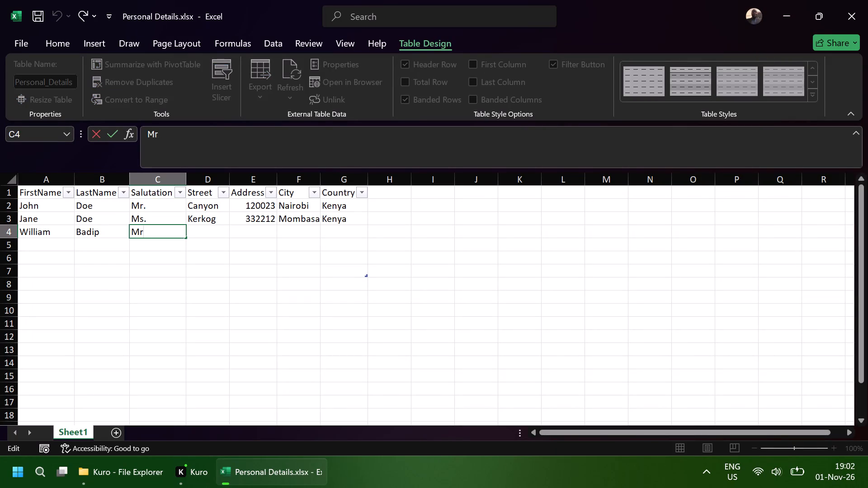
key(period)
key(ctrl+s)
Enter a sample street and a six-digit sample address number for William in row 4 of the table.
click(207, 229)
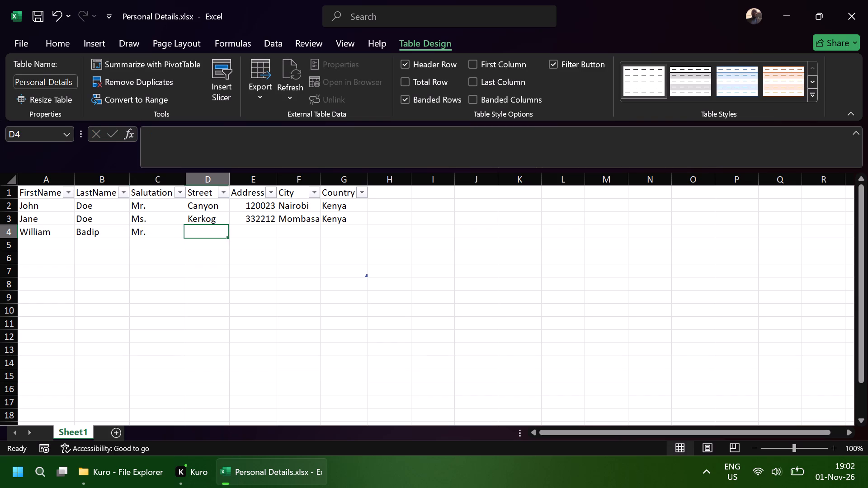
key(shift+l)
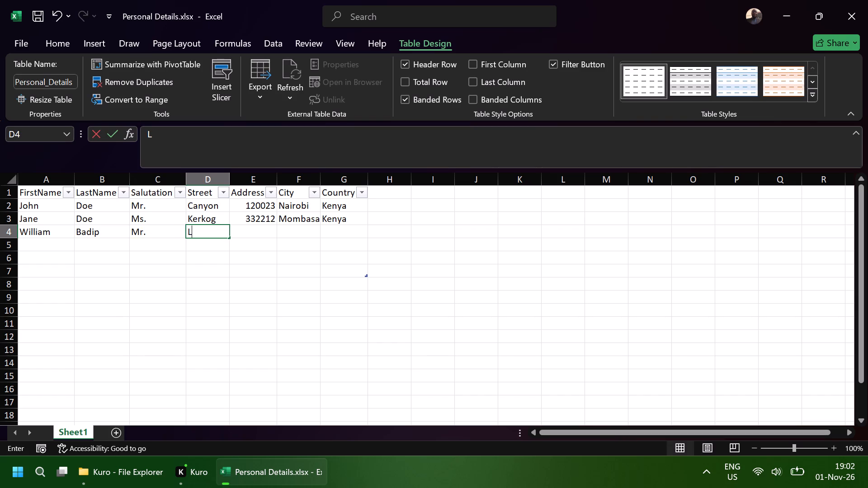
text(ii)
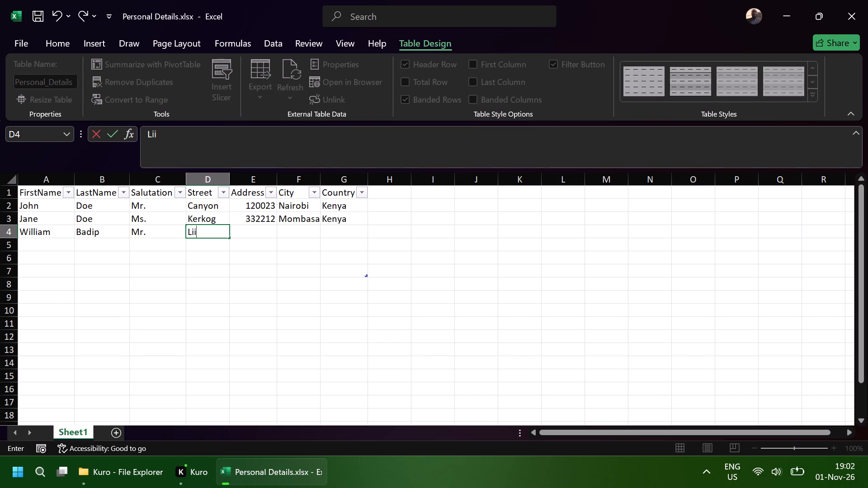
text(ksa)
click(256, 228)
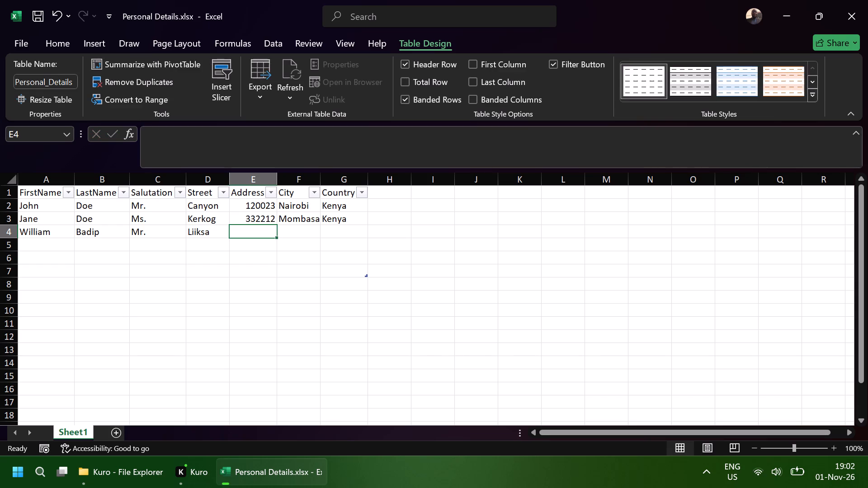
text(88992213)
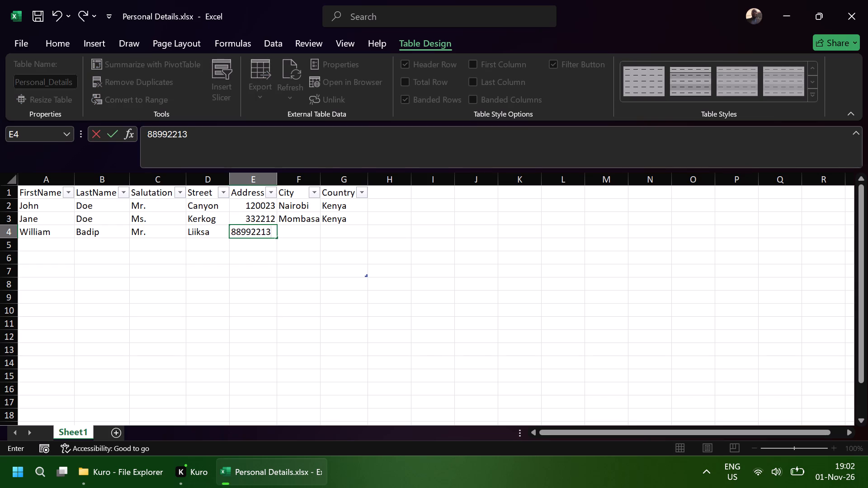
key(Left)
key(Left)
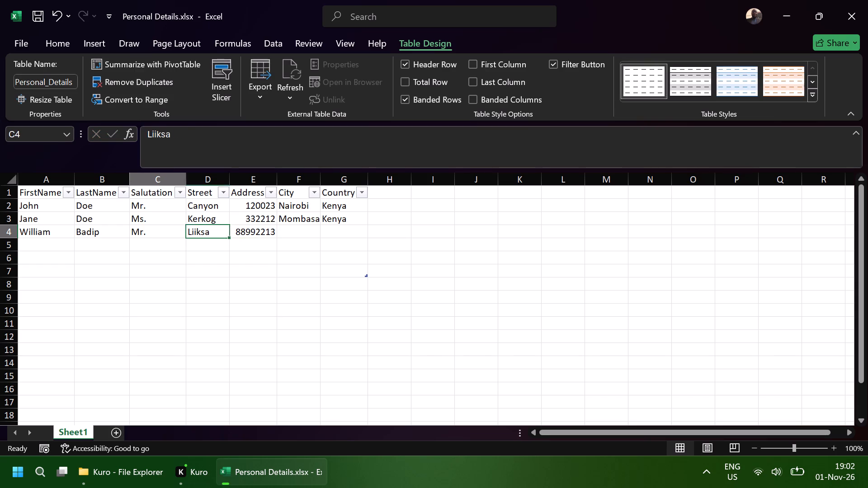
double_click(252, 232)
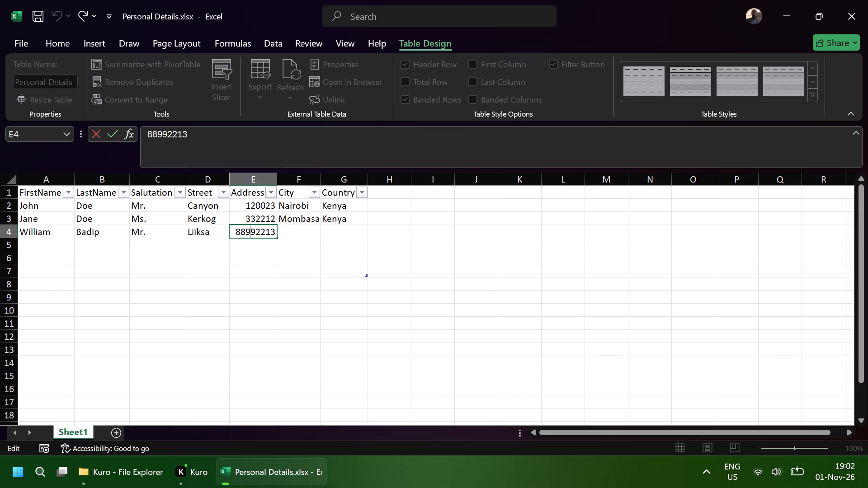
key(BackSpace)
key(BackSpace)
click(301, 229)
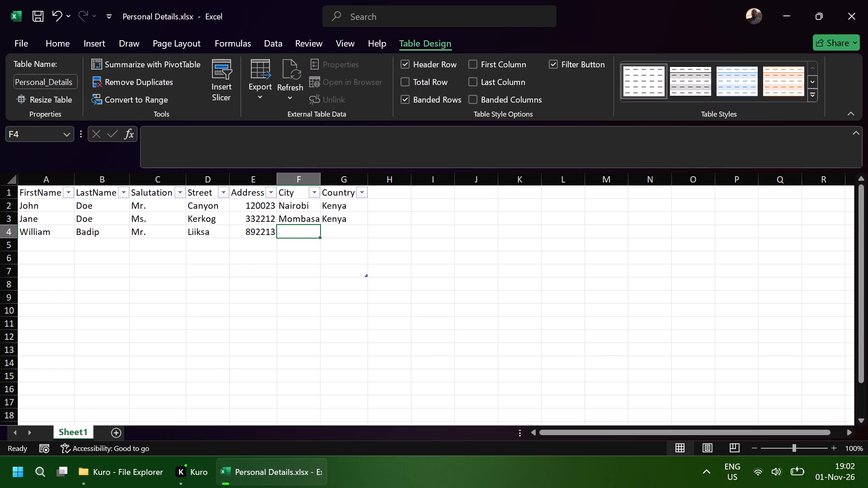
Complete row 4 of the table with the city Tiole and the country Libya.
text(Tiol)
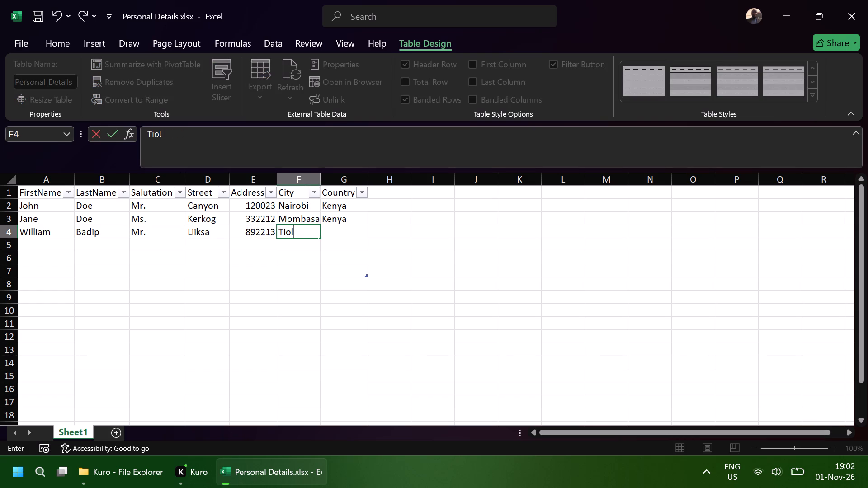
key(e)
click(336, 232)
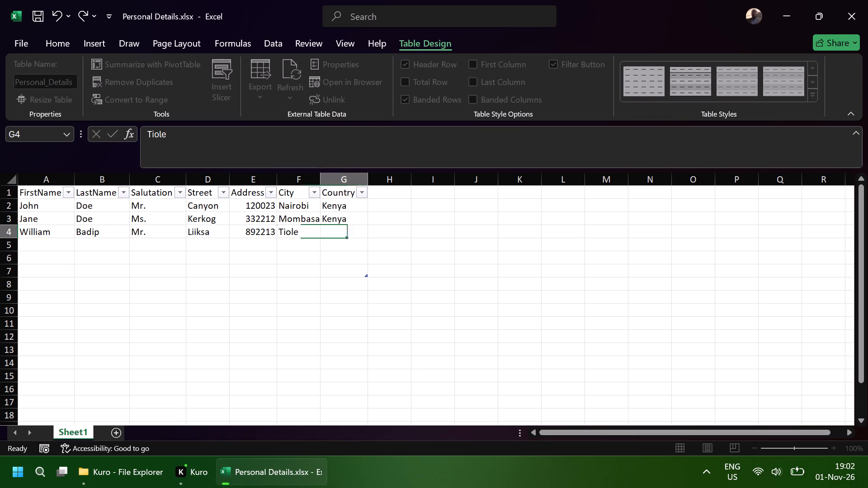
key(shift+l)
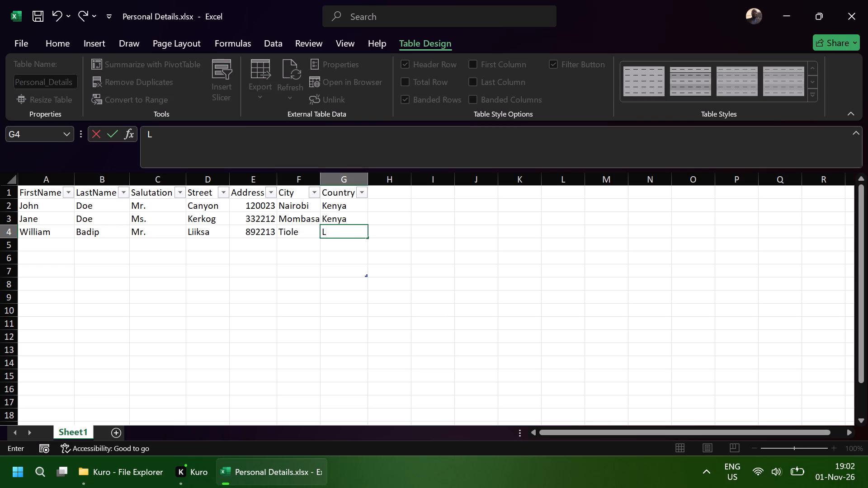
text(ibya)
Enter the sample first name Agness, a sample last name and the salutation Ms. in row 5 of the table.
click(61, 241)
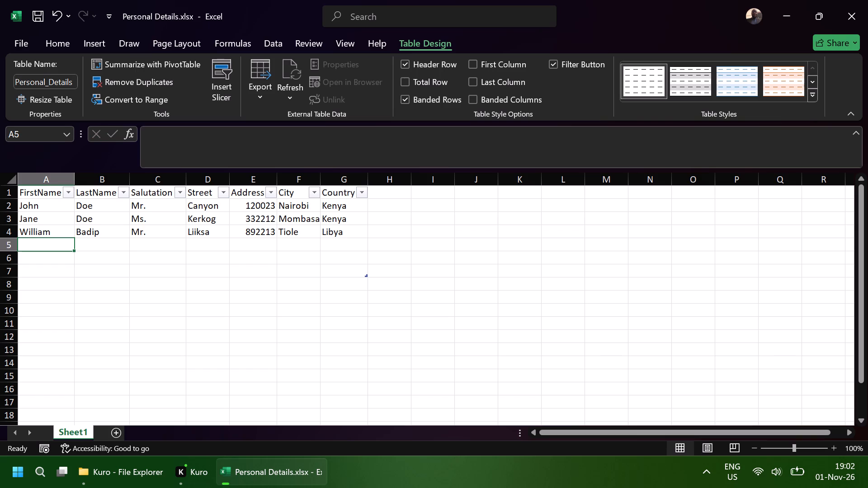
key(shift+a)
key(g)
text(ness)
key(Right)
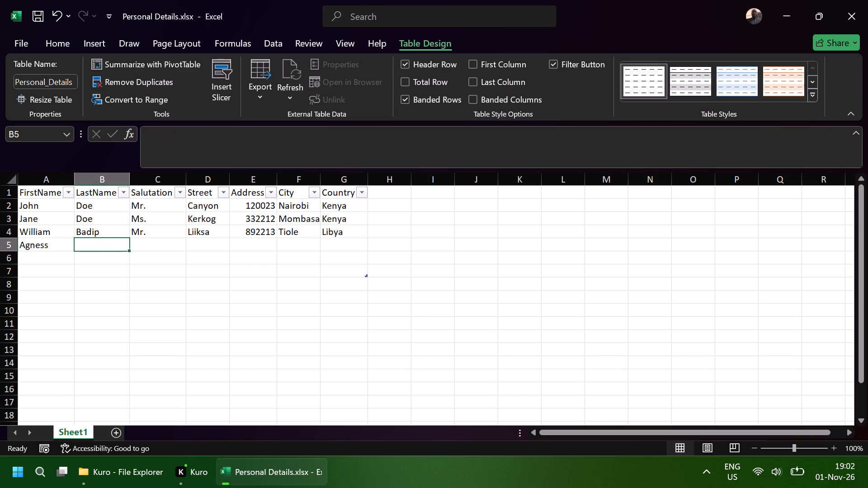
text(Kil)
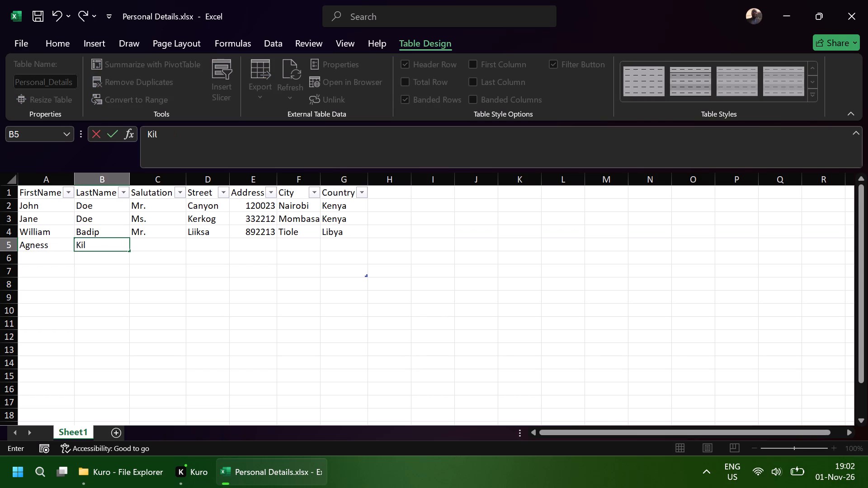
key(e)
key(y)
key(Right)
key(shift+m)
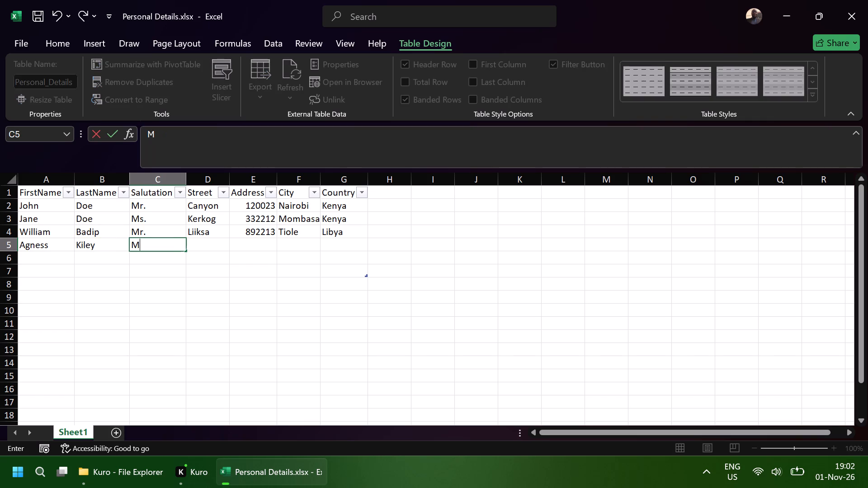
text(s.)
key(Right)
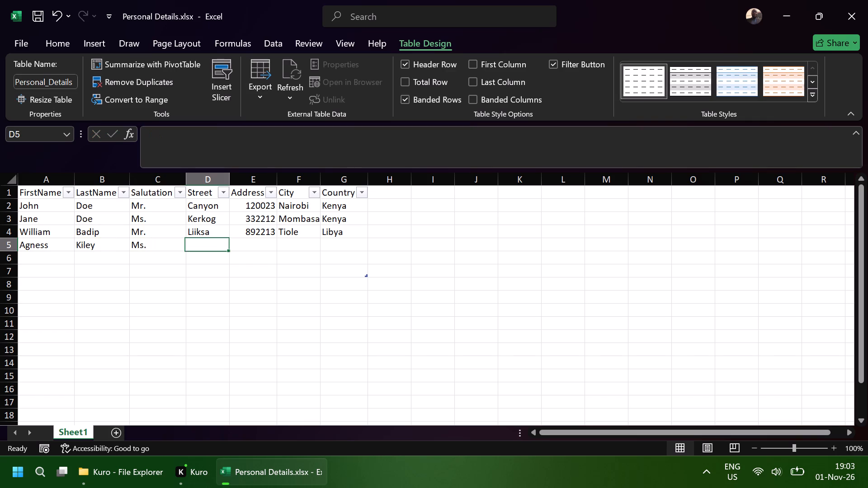
Complete row 5 with a sample street and address number, the city Vires and the country Algeria.
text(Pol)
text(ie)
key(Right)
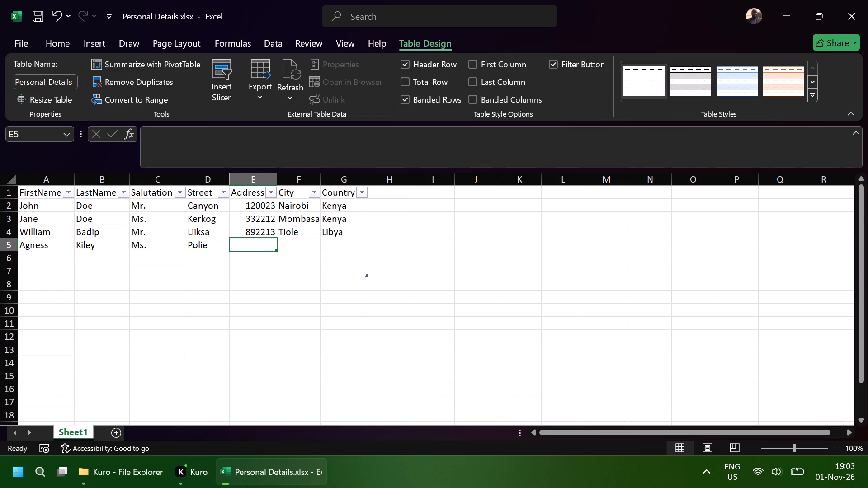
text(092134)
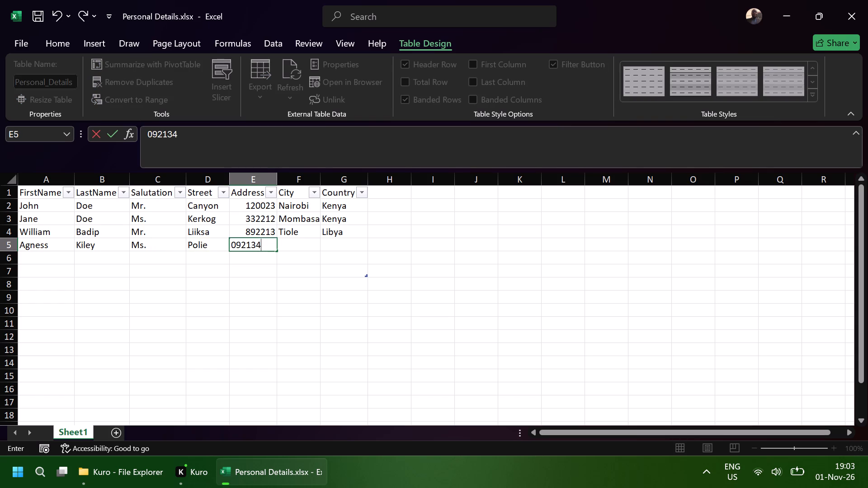
click(296, 242)
text(Vires)
click(339, 245)
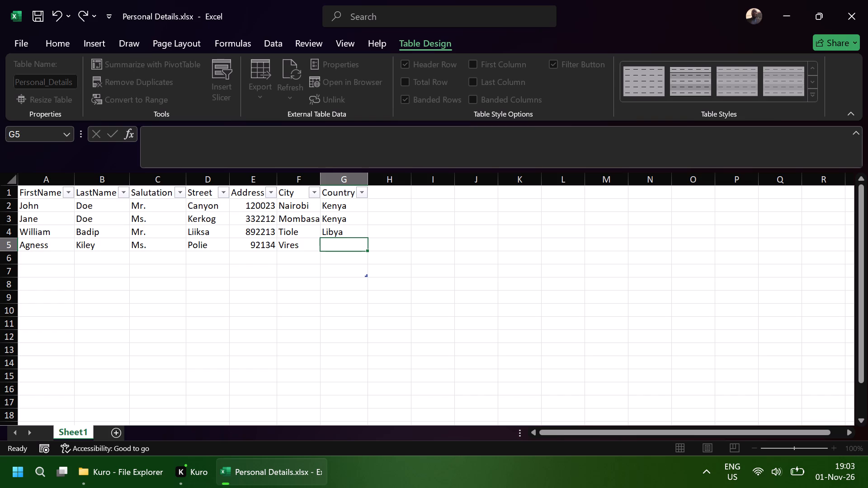
text(Algeria)
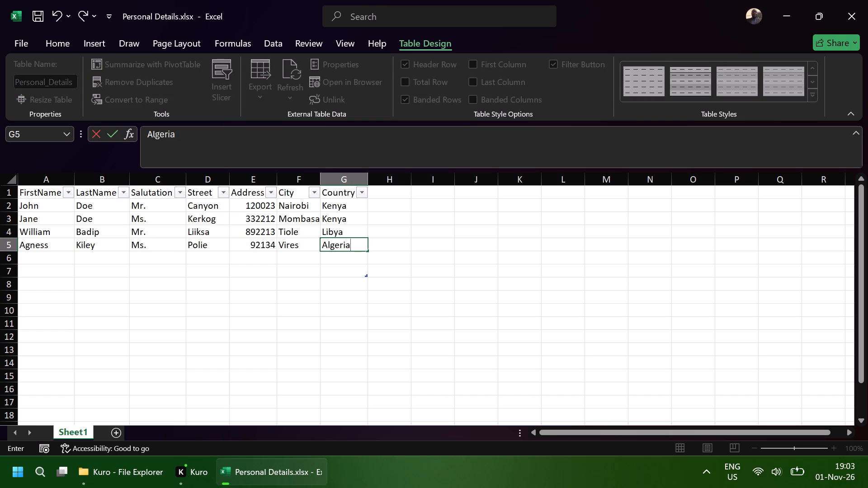
click(395, 236)
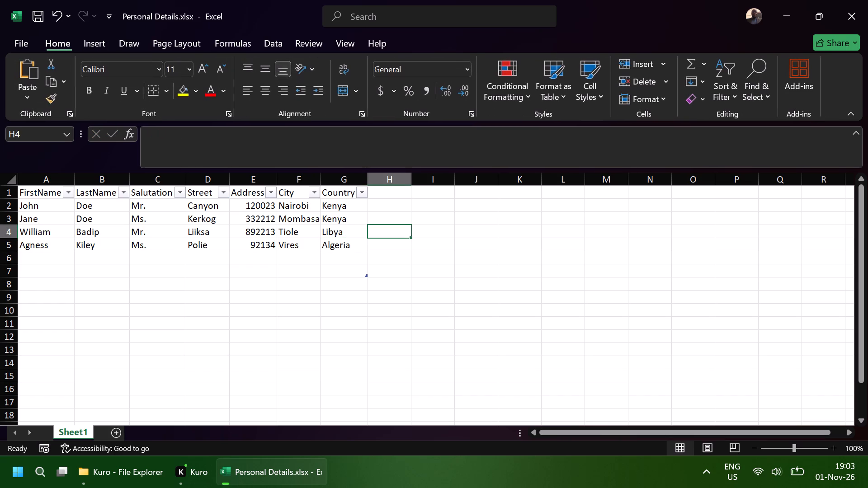
Save the Personal Details workbook.
click(34, 14)
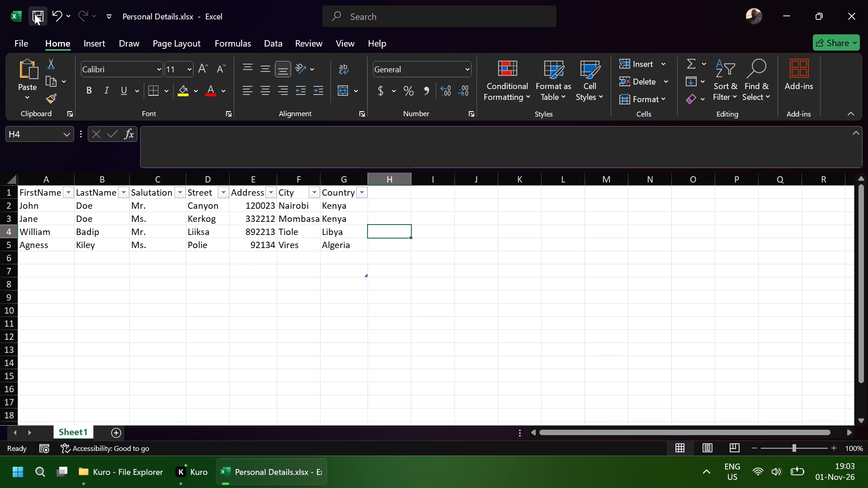
click(38, 16)
Switch to File Explorer and create a Word document named Mail Merge Letter in the Kuro folder.
click(115, 476)
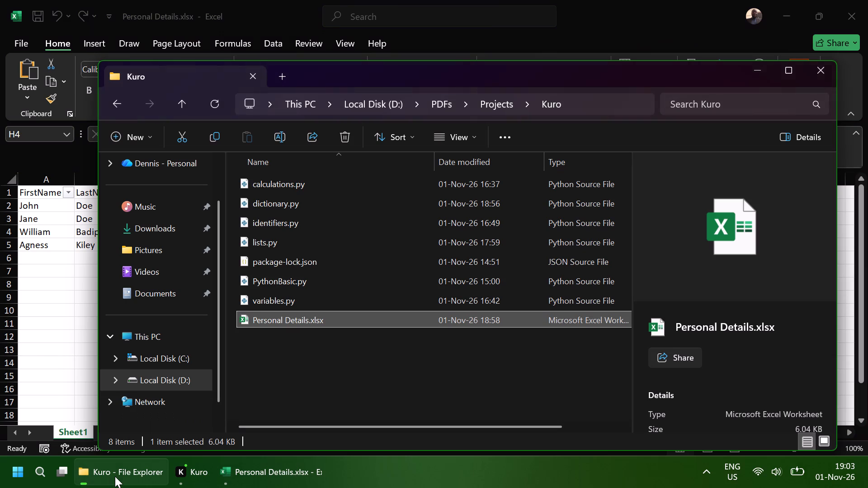
click(303, 369)
right_click(303, 369)
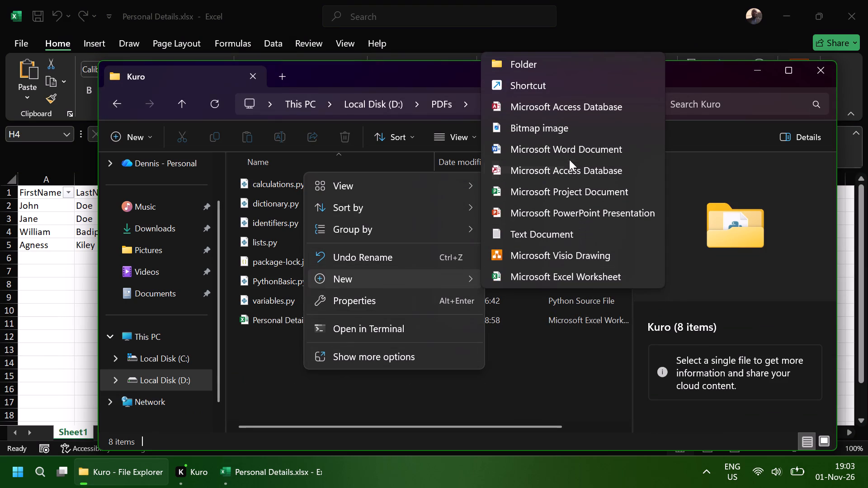
click(585, 153)
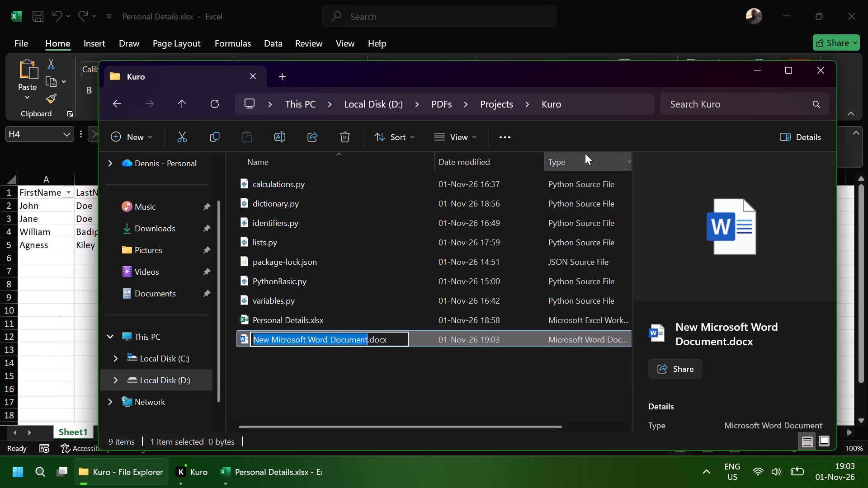
text(Letter)
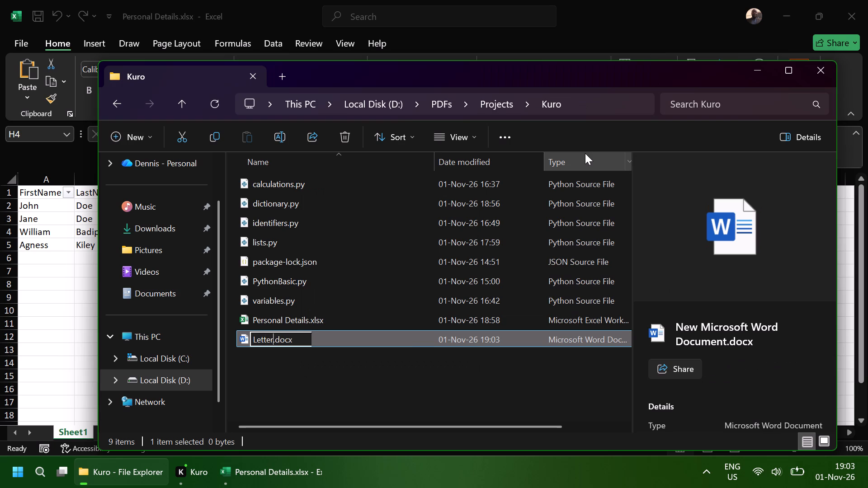
key(Left)
key(Left)
key(Left)
key(Left)
key(Left)
key(Left)
text(Mail)
key(space)
text(M)
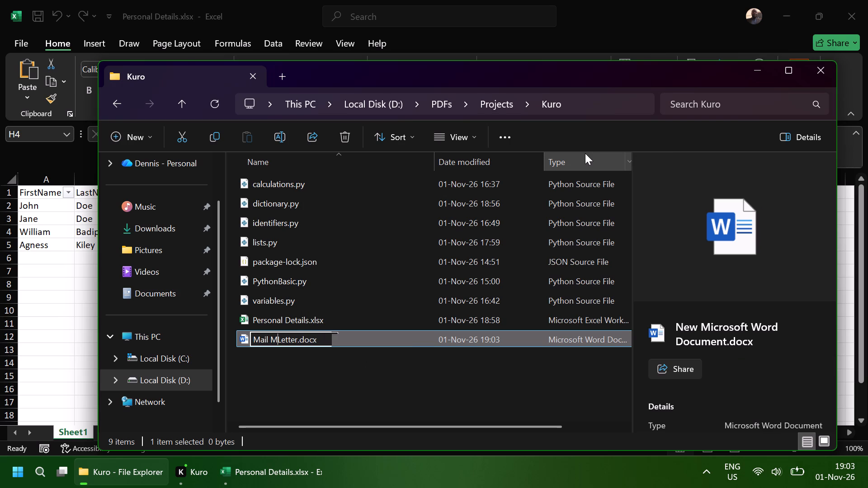
text(erge)
key(space)
key(Return)
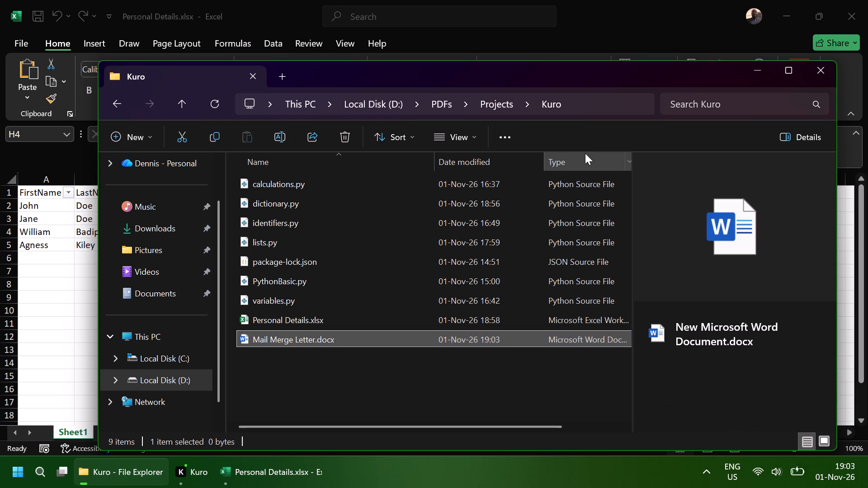
Open Mail Merge Letter.docx in Word.
key(Return)
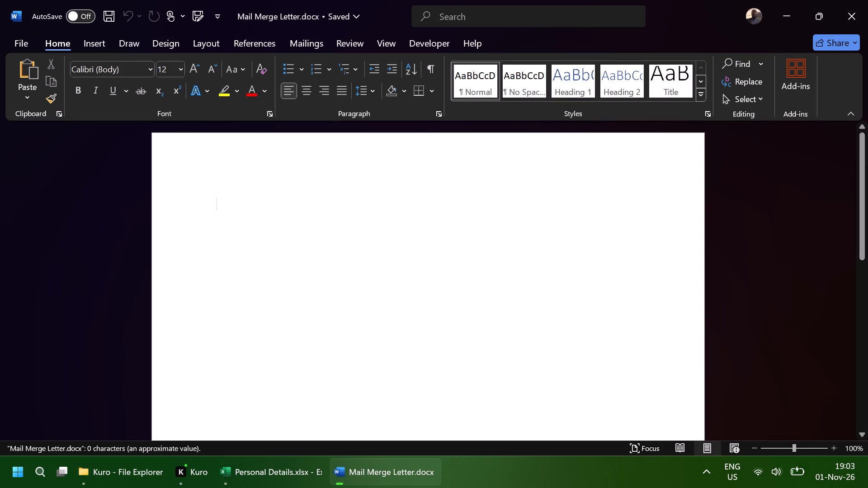
Switch to Excel to save the Personal Details workbook again, and return to the Mail Merge Letter document in Word.
click(256, 487)
click(32, 10)
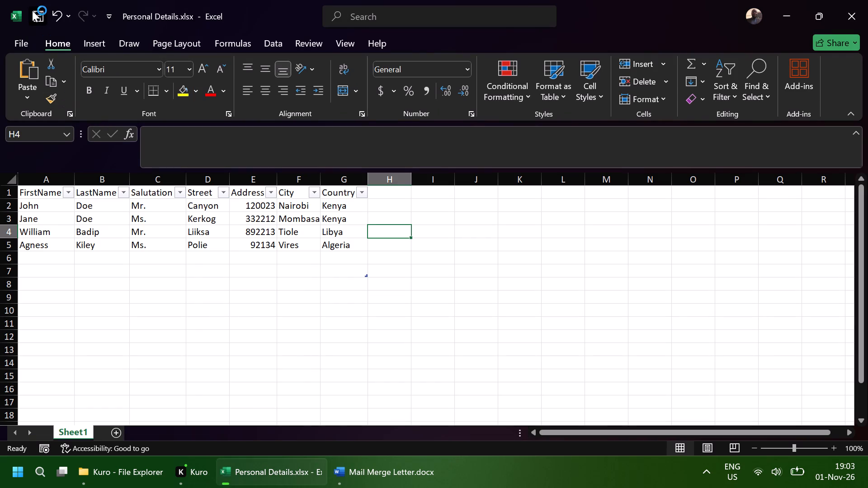
click(391, 481)
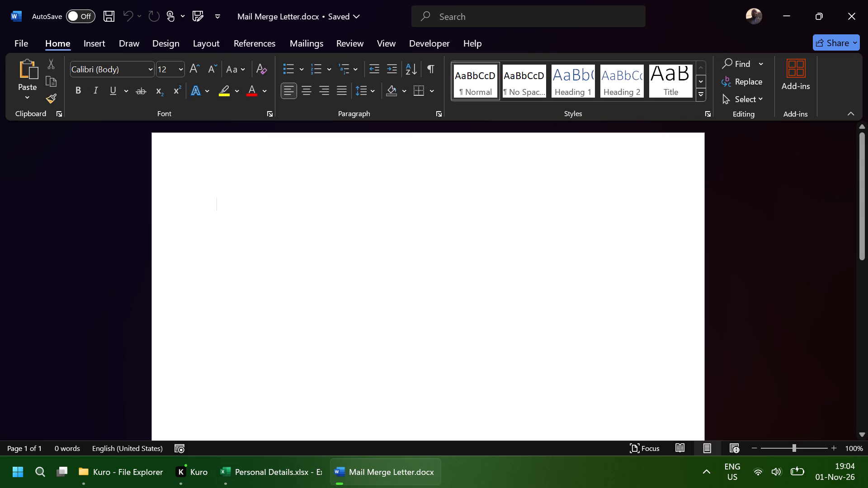
Enter the placeholder line "FirstName LastName" at the top of the letter.
text(First)
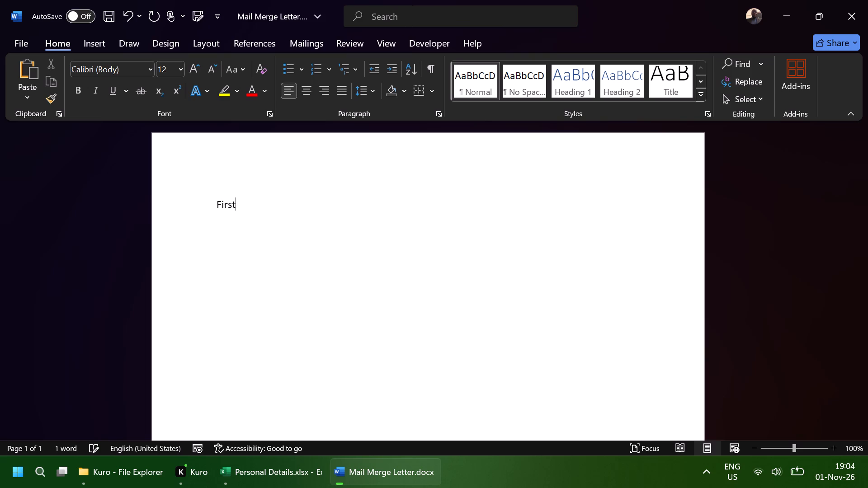
key(space)
text(name)
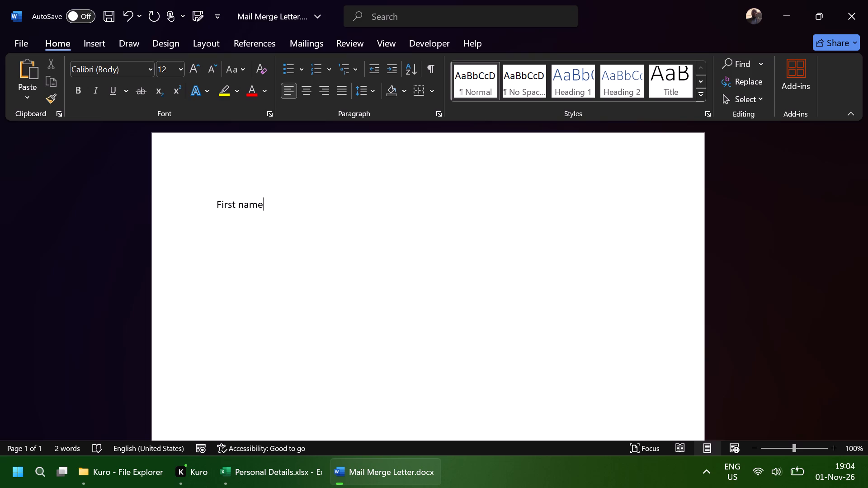
text(,)
key(space)
key(BackSpace)
key(BackSpace)
key(space)
text(Last)
key(BackSpace)
key(BackSpace)
key(BackSpace)
key(BackSpace)
key(BackSpace)
key(BackSpace)
key(BackSpace)
key(BackSpace)
key(BackSpace)
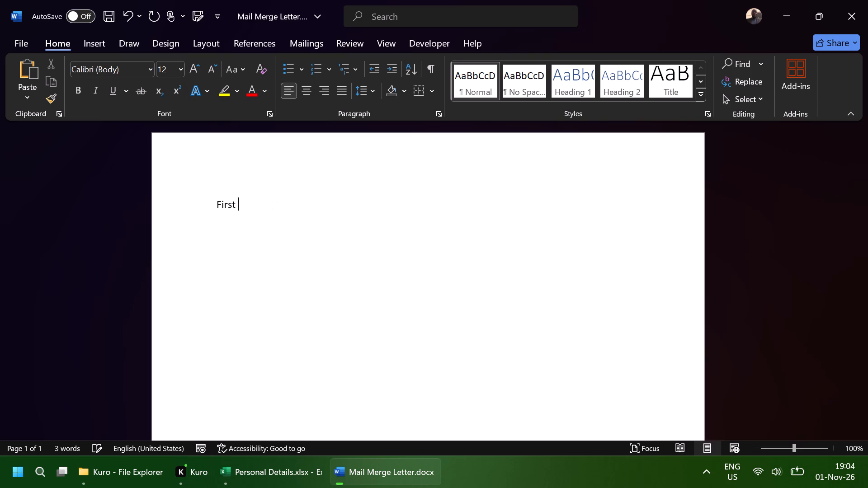
key(BackSpace)
text(Name)
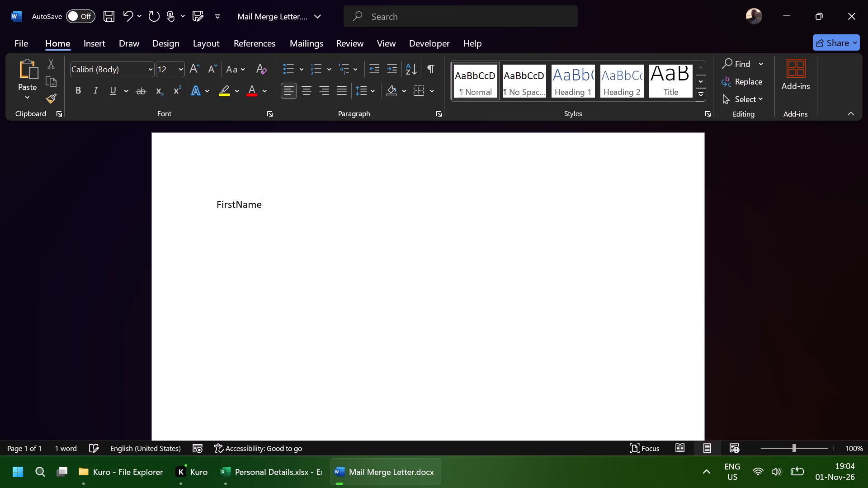
key(space)
text(LastName)
key(Return)
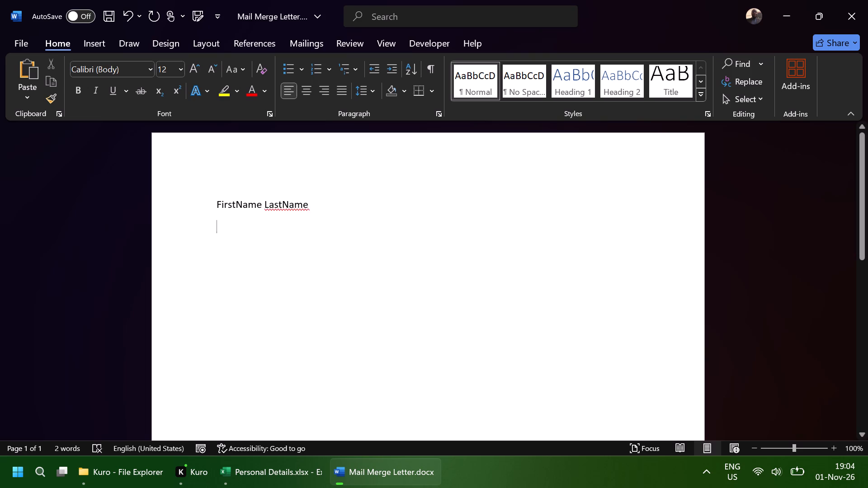
Check the column headers in the Personal Details workbook in Excel, and add Street, Address, City and Country on separate lines in the Word letter.
click(272, 482)
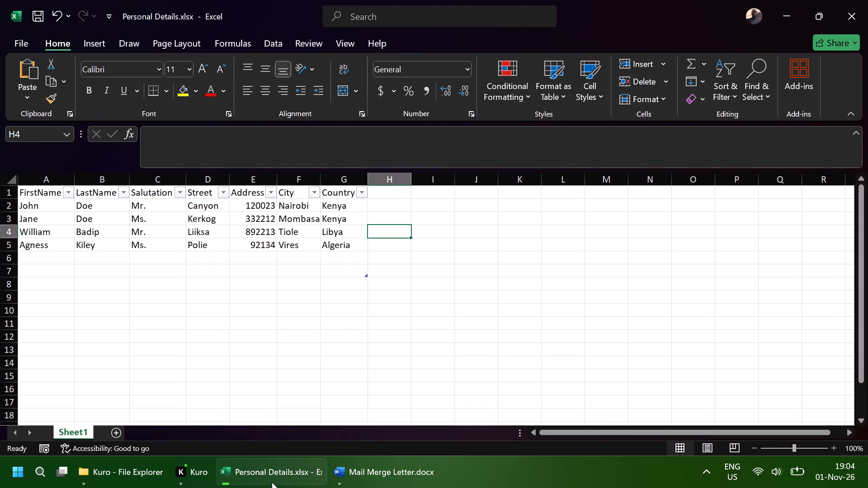
click(272, 482)
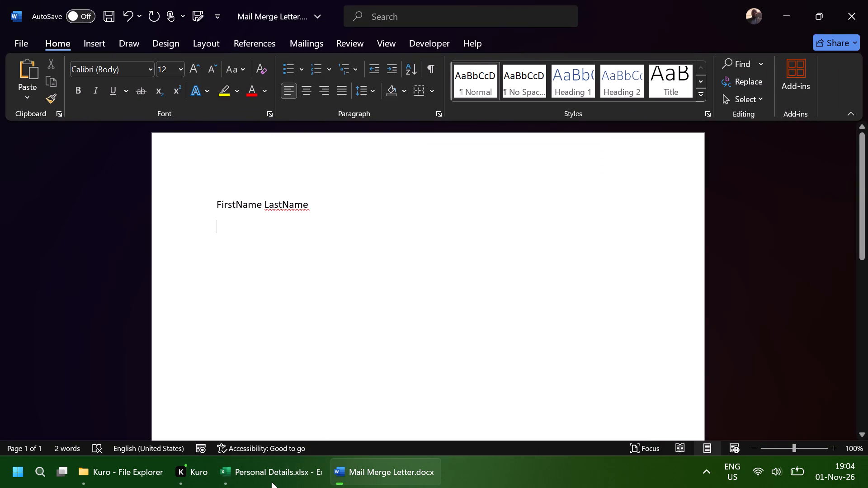
click(272, 482)
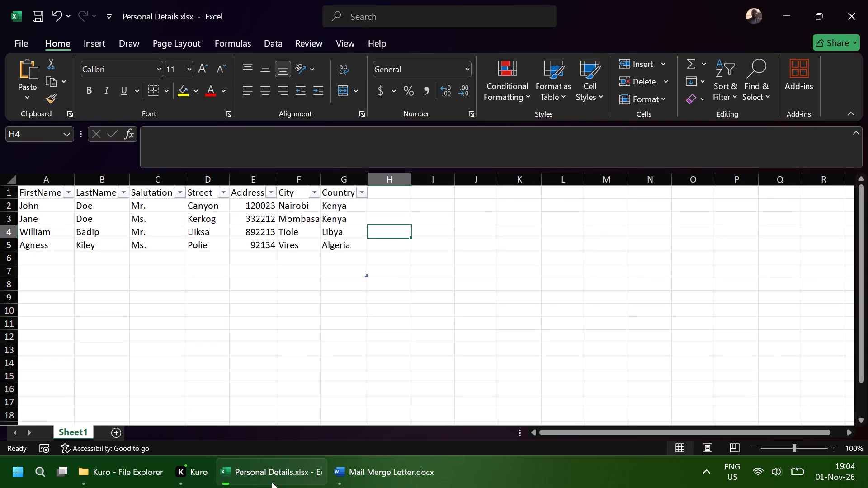
click(272, 482)
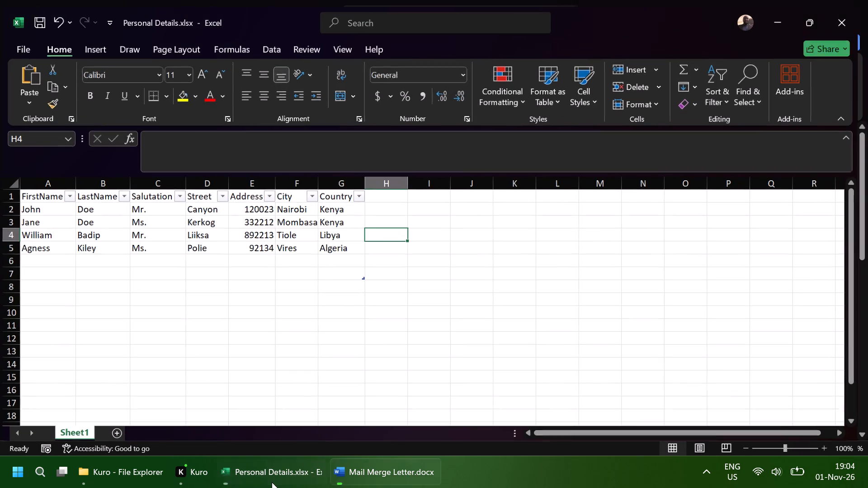
text(Stree)
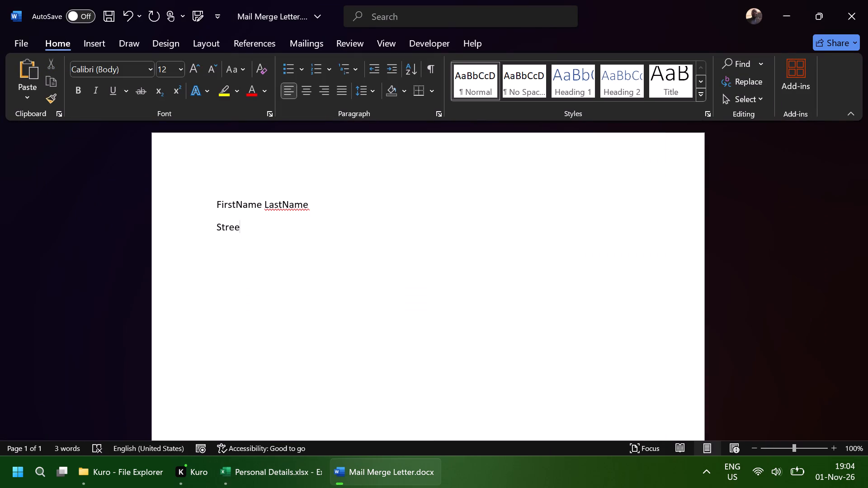
key(t)
key(Return)
text(Address)
key(Return)
text(City)
key(Return)
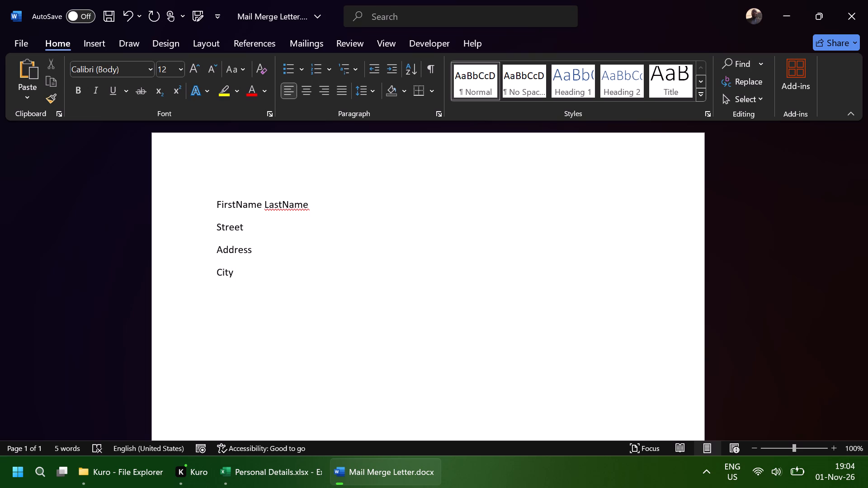
text(Country)
key(Return)
Leave a blank line below Country and add the greeting line "Dear Salutation, FirstName".
key(Return)
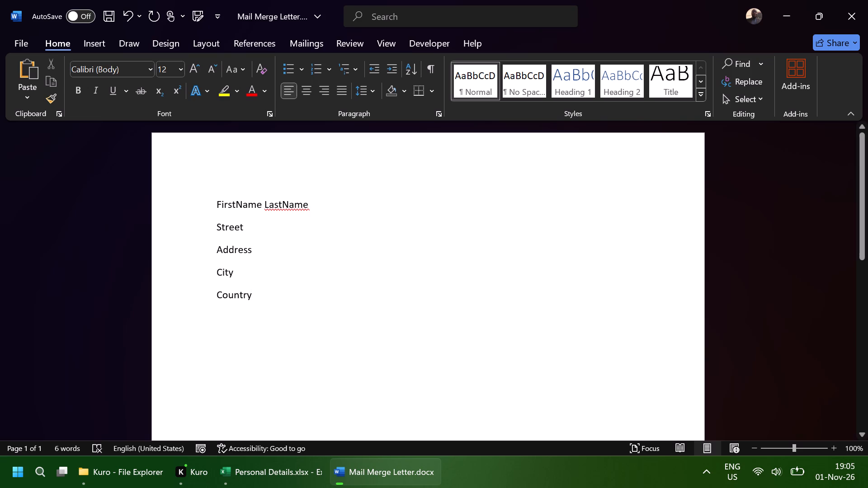
scroll(293, 241, down, 1)
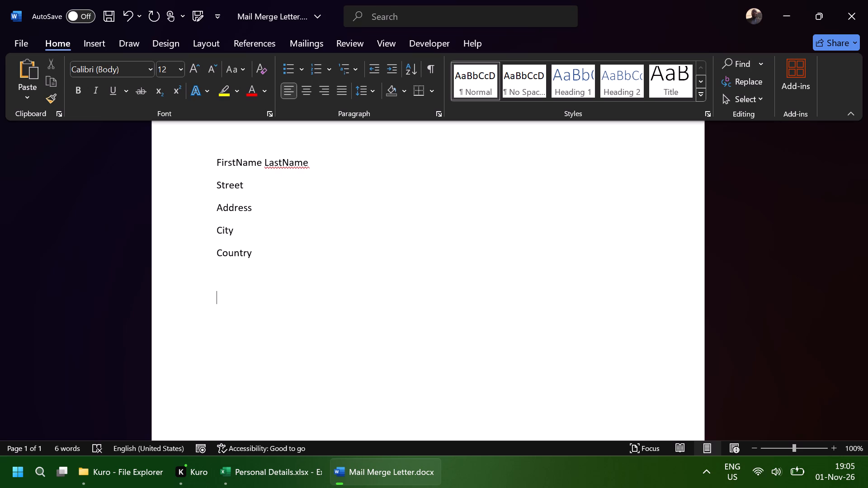
key(BackSpace)
key(Return)
text(Dear)
key(space)
text(Salutation)
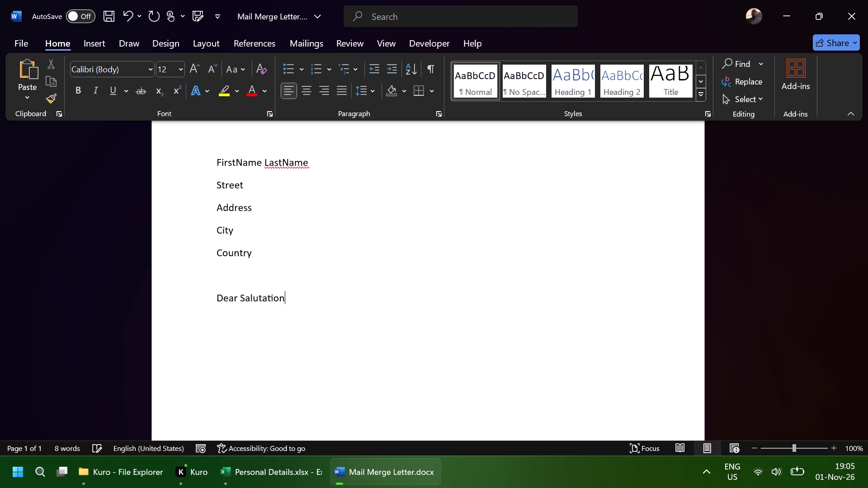
key(comma)
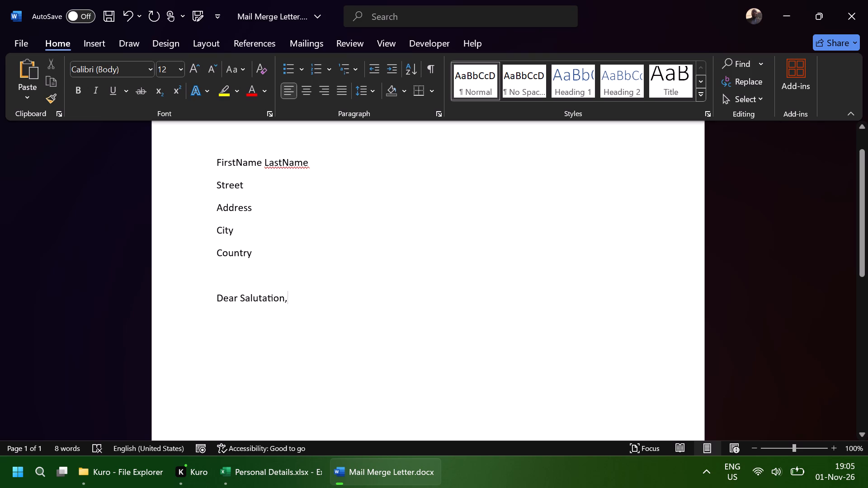
key(space)
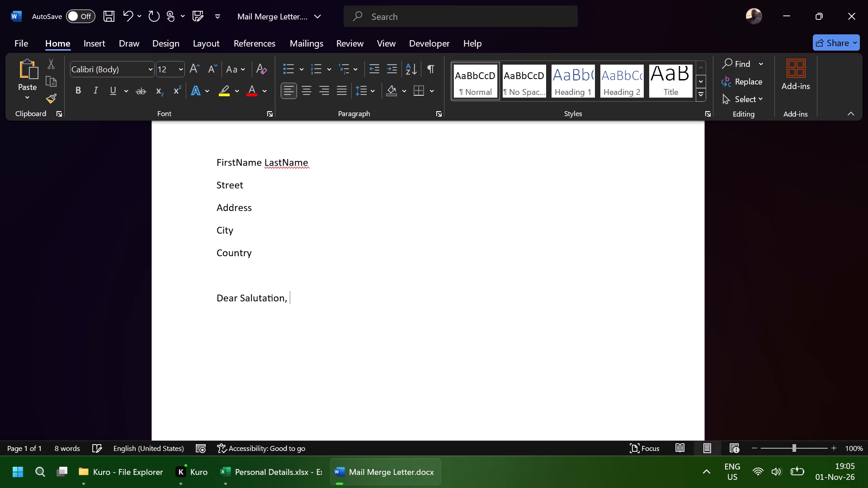
text(First)
text(Name)
key(Return)
Add the subject line "Re: Invitation to a Fundraising Ceremony" below the greeting.
text(Re)
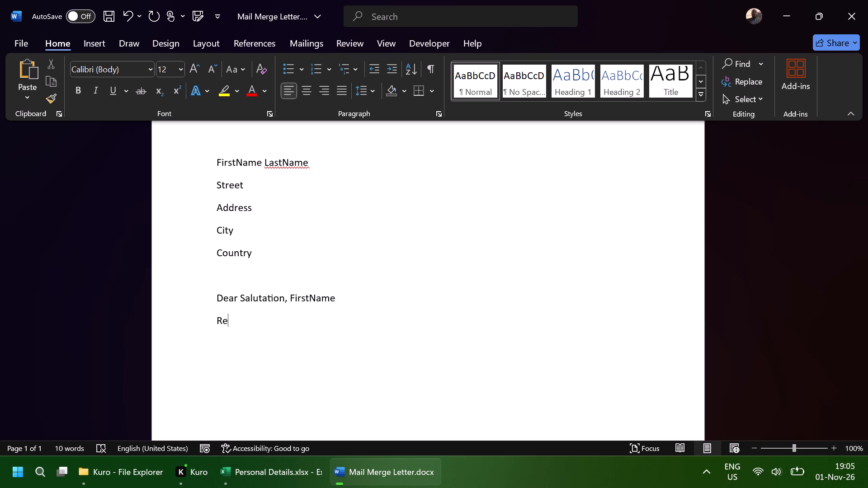
text(: Invitation for)
key(space)
key(BackSpace)
key(BackSpace)
key(BackSpace)
key(BackSpace)
text(to a Fundra)
text(ising Ceremony)
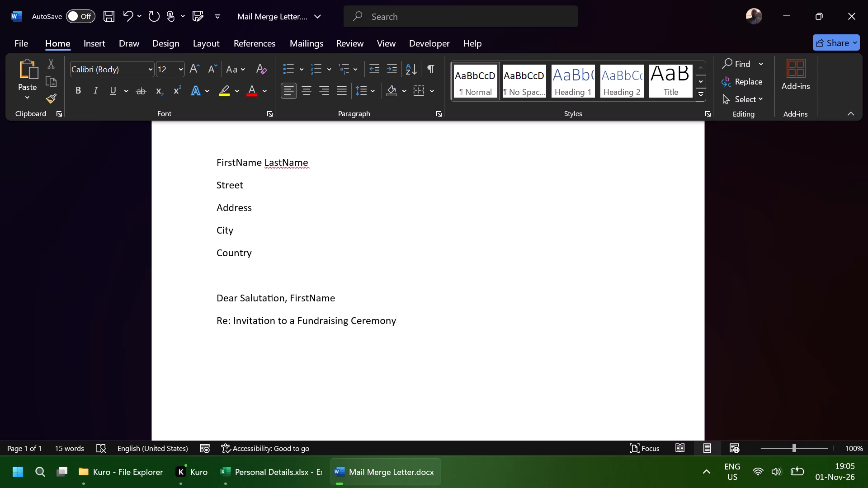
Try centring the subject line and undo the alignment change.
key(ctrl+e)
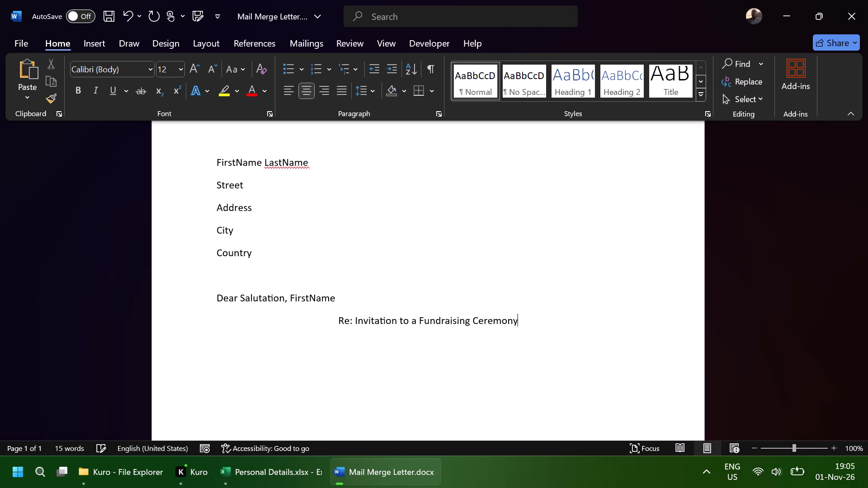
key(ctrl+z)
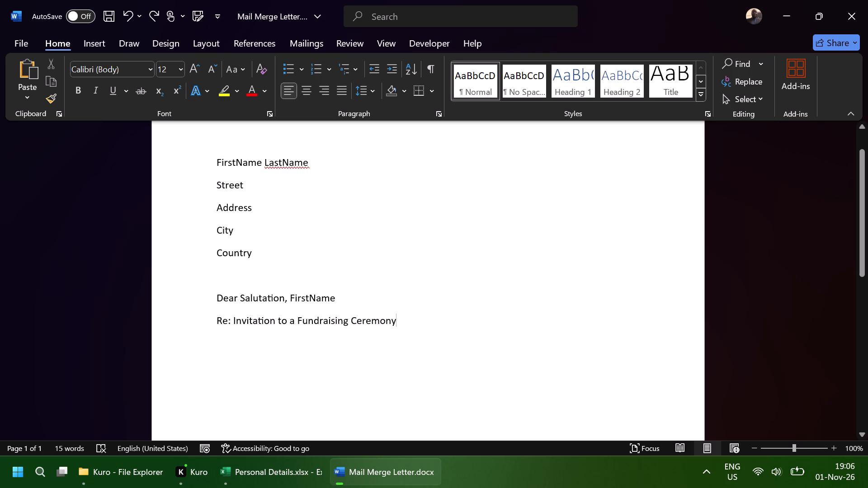
Add the line "Dear FirstName," below the subject line of the letter.
drag(418, 318, 384, 326)
drag(384, 326, 405, 321)
click(405, 321)
key(Return)
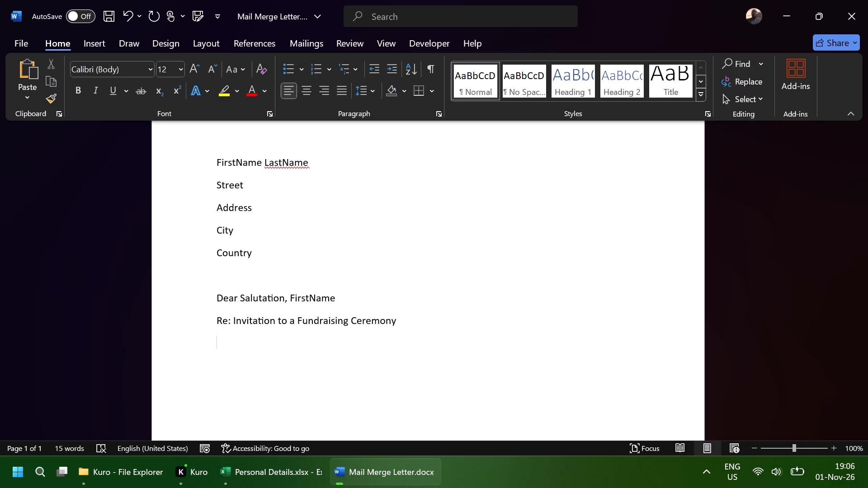
text(Dear)
key(space)
text(FirstName)
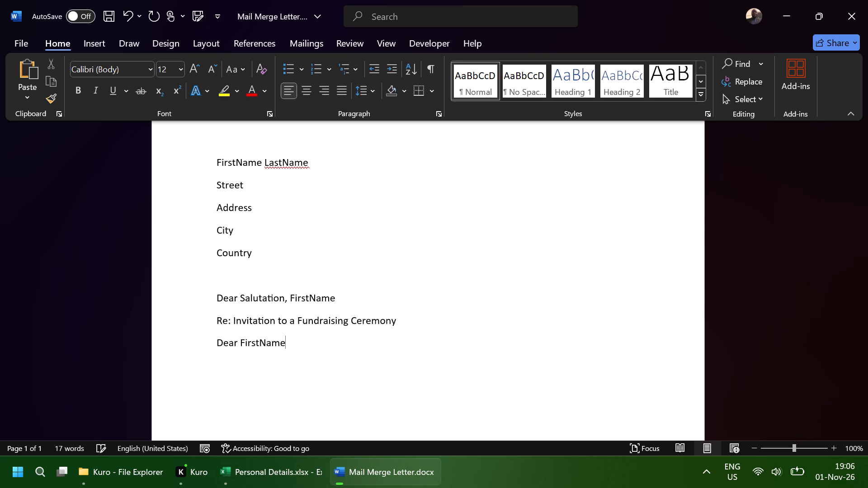
key(comma)
key(Return)
Write the opening paragraph "We are pleased to invite you to our foundation's first fundraising ceremony to be held later this month.".
text(We are pleased to invite you to our)
key(space)
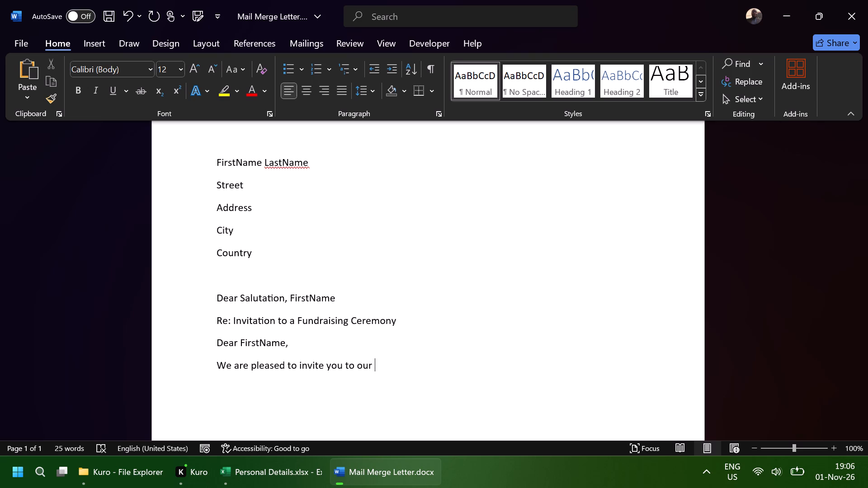
text(foundations)
key(BackSpace)
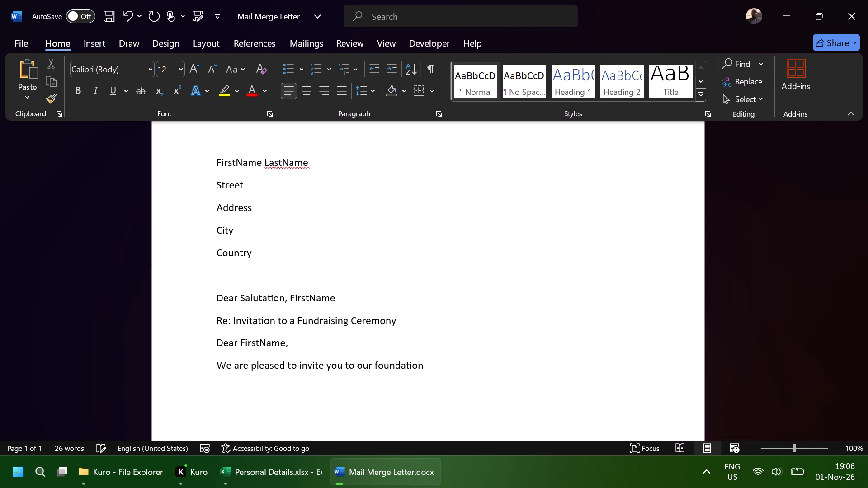
text('s)
key(space)
text(first)
key(space)
text(fundraising cr)
key(BackSpace)
text(re)
key(BackSpace)
key(BackSpace)
text(eremony)
key(space)
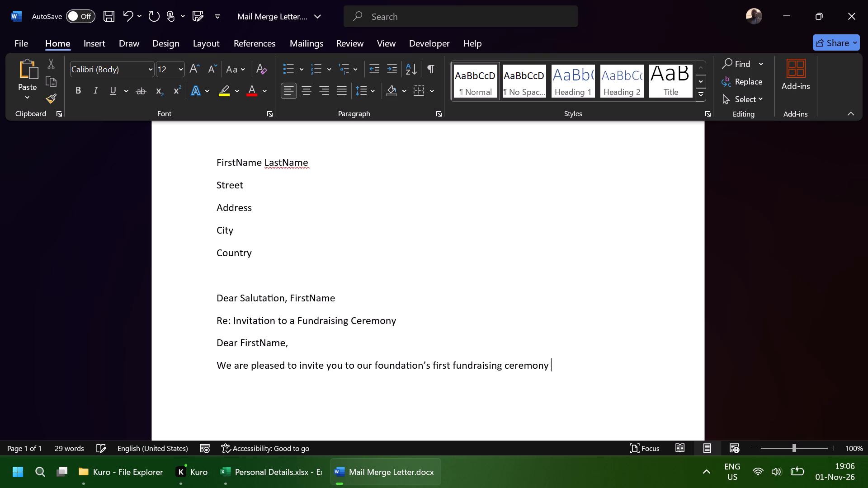
text(to be held later this month)
text(.)
key(space)
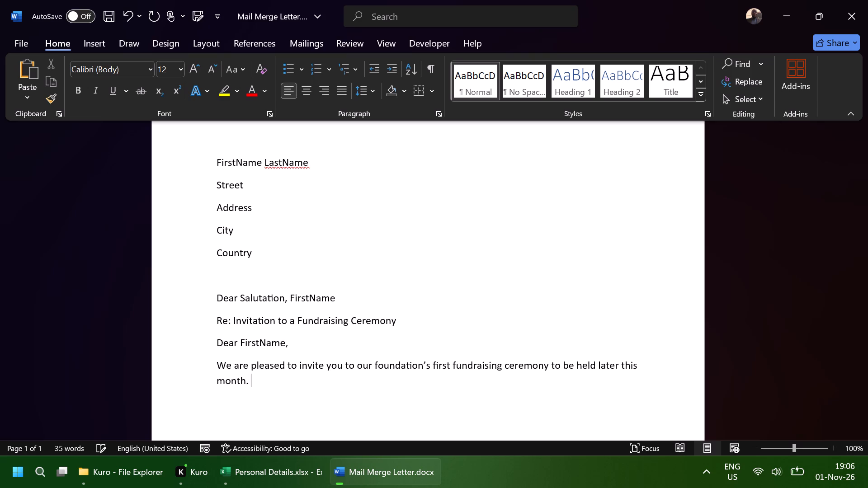
key(Return)
Add a second paragraph reading "We are honored to have you join us.".
text(We)
key(space)
text(are honored)
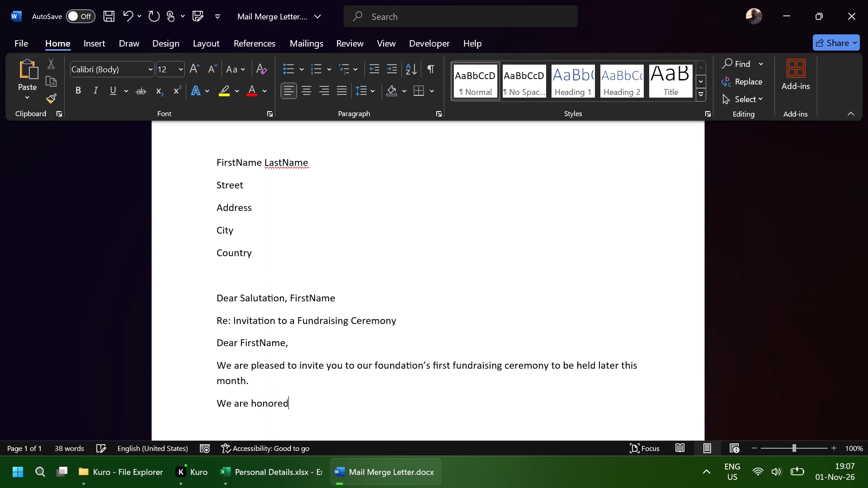
key(space)
text(to have you)
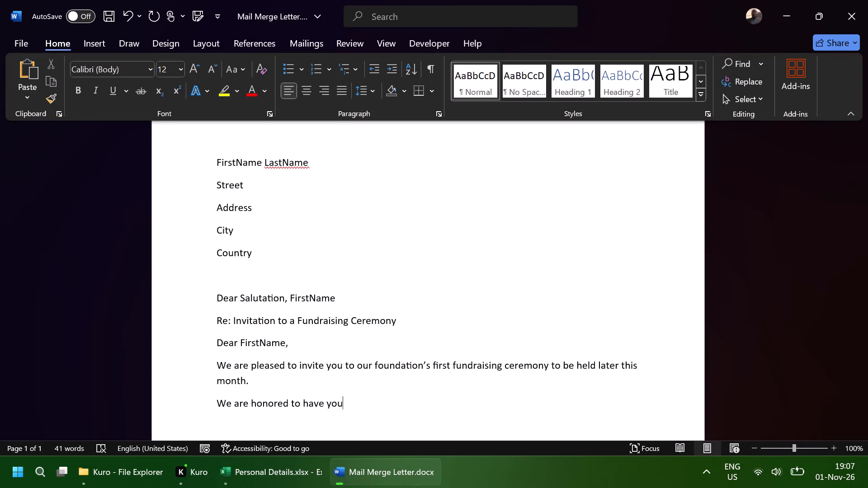
key(space)
text(join us.)
key(space)
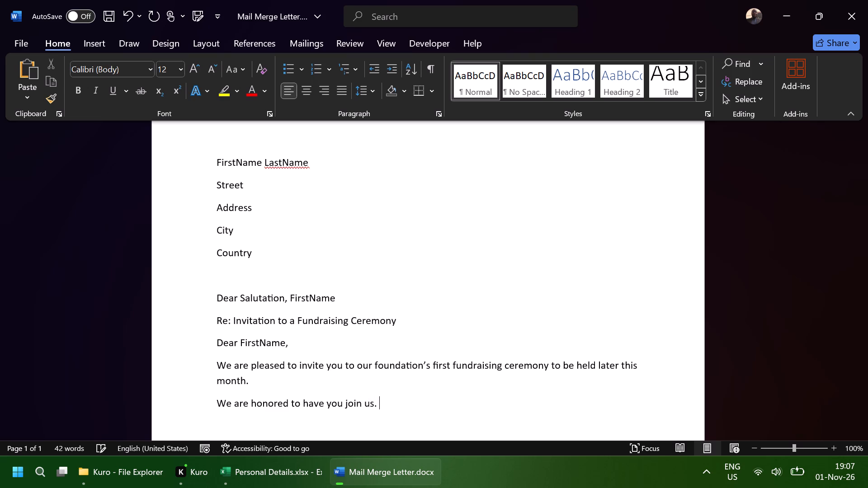
Add the line "Thank you for your support" directly below the second paragraph, with no blank line between them.
key(Return)
key(Return)
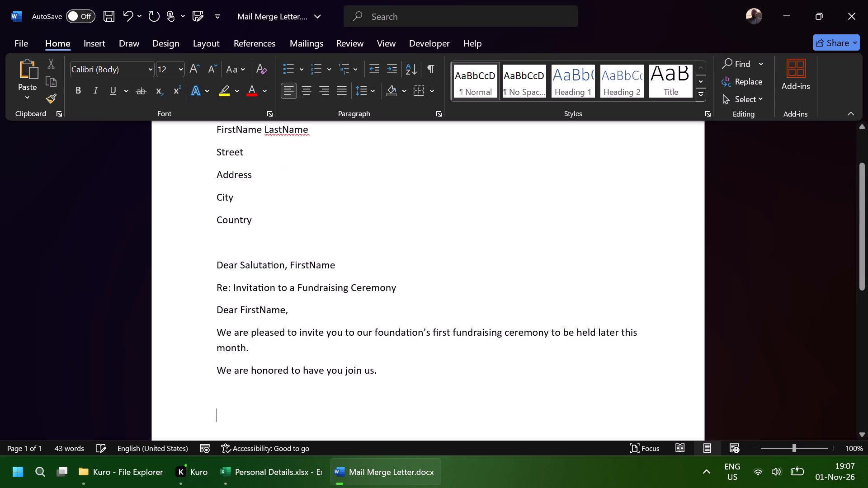
text(Than)
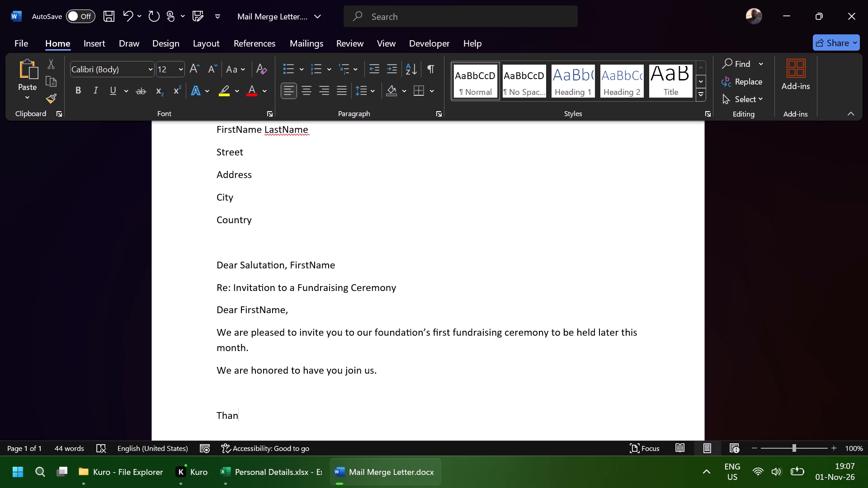
text(k you for your suppoe)
key(BackSpace)
text(rt)
key(Return)
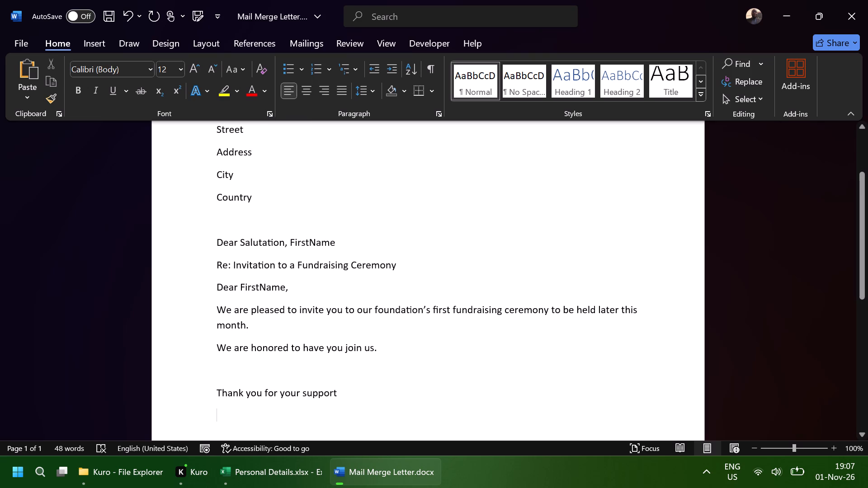
click(285, 371)
key(Delete)
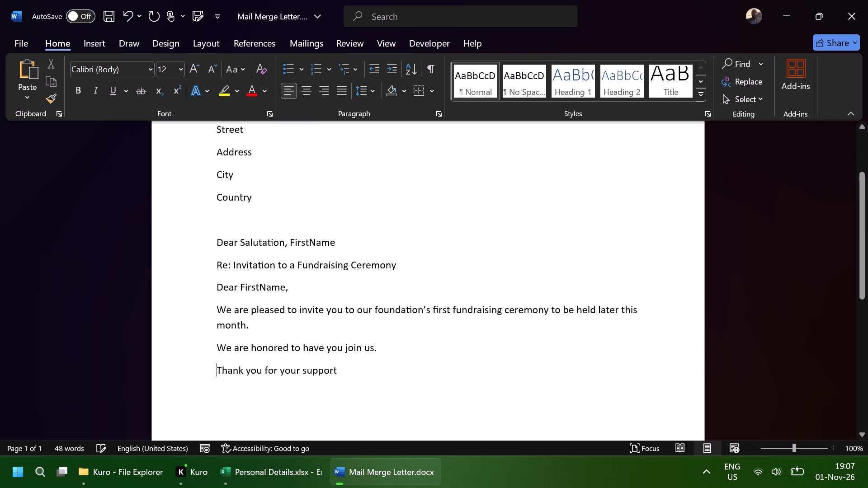
Leave a blank line and add the closing "Regards," with "Organizing secretary." on the line below it.
click(264, 407)
key(Return)
text(Regards)
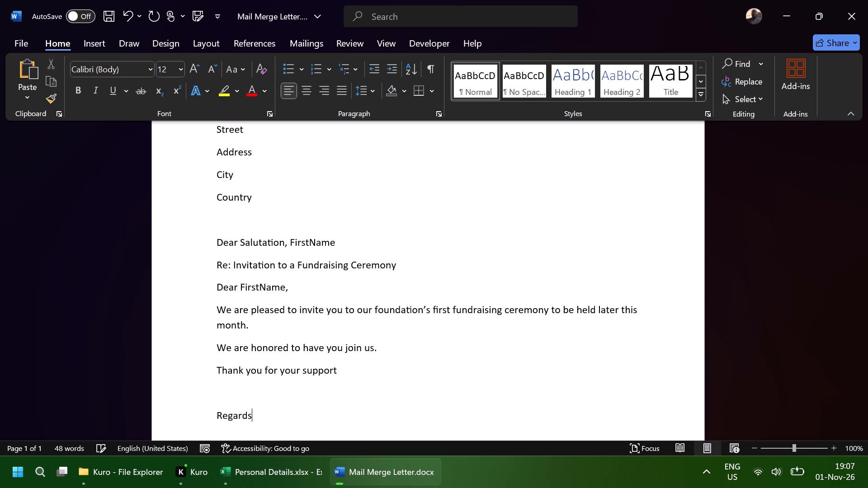
key(comma)
key(Return)
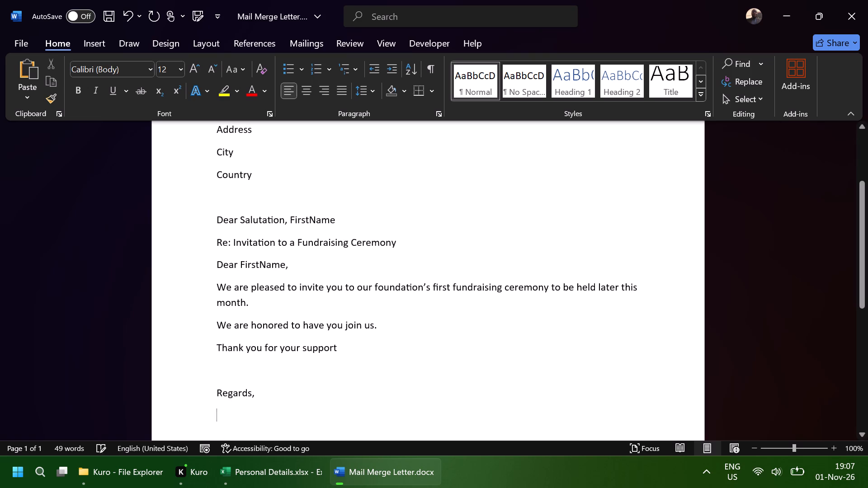
text(Organizing)
key(space)
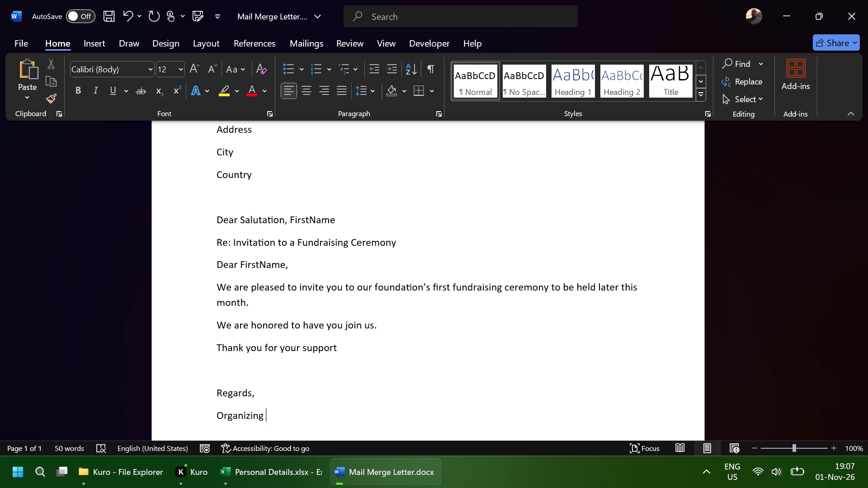
key(shift+s)
key(BackSpace)
text(secretary)
key(period)
Look over the finished letter and save the document.
scroll(278, 392, down, 2)
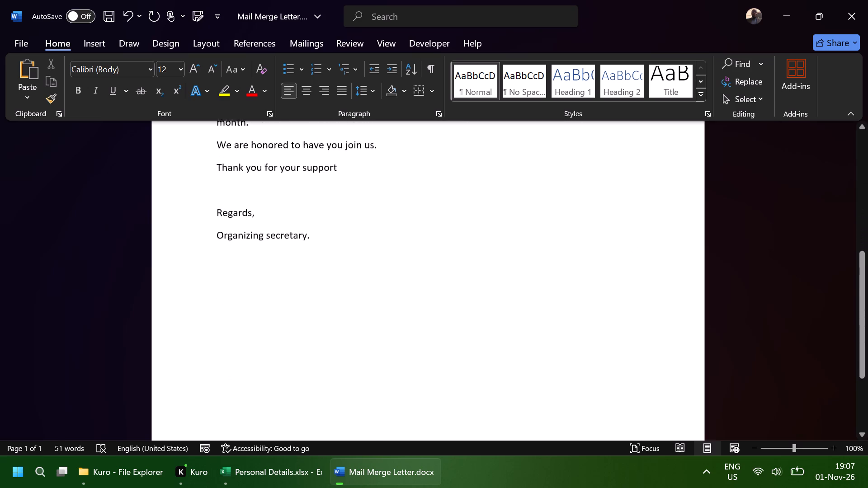
scroll(278, 392, down, 1)
scroll(278, 392, up, 4)
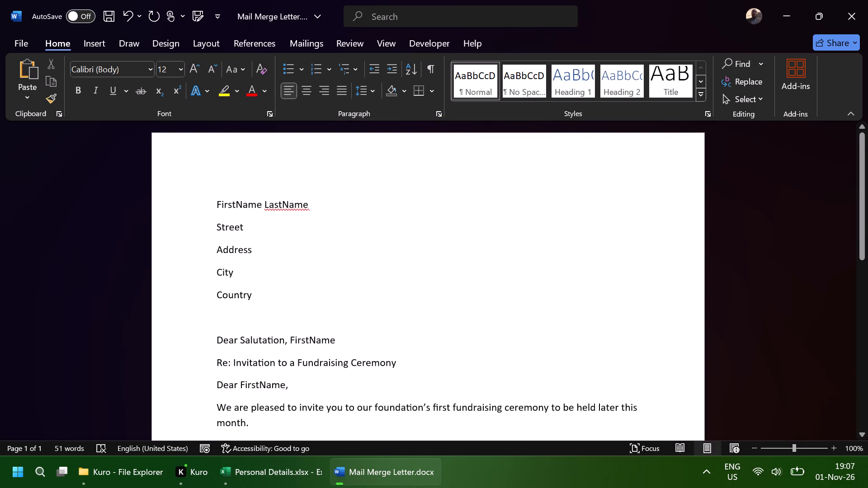
click(283, 204)
key(ctrl+s)
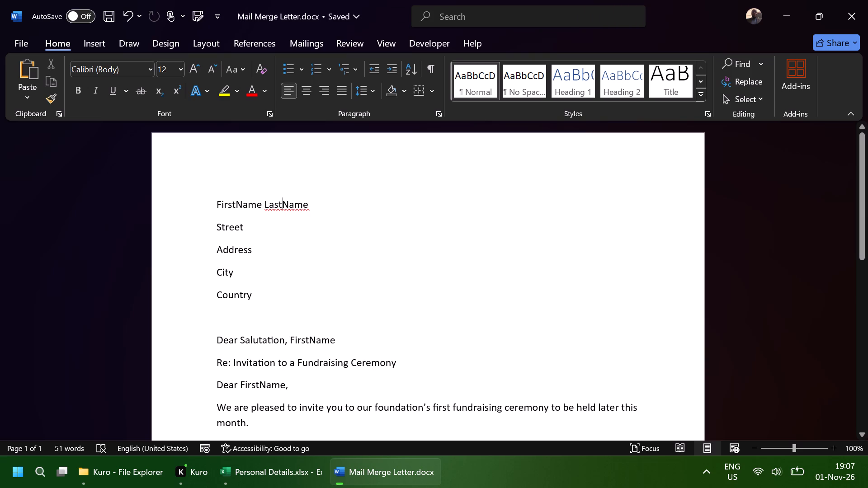
click(111, 17)
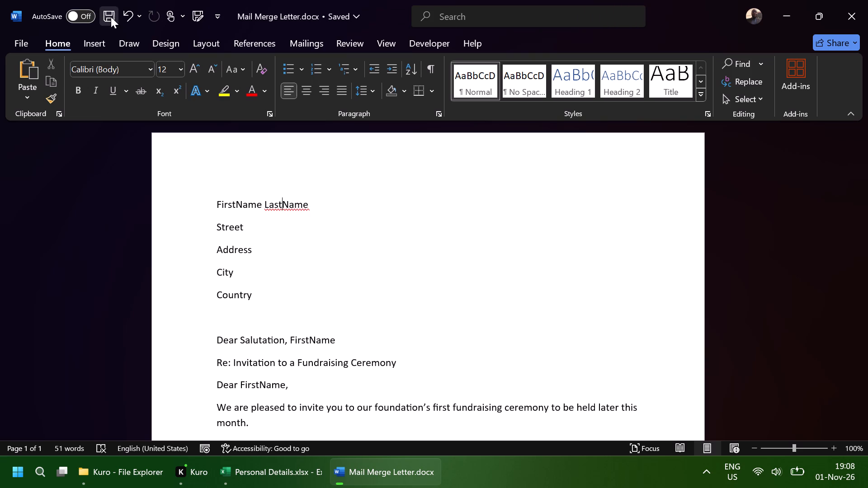
Use the existing workbook Personal Details.xlsx from D: > PDFs > Projects > Kuro as the recipient list, choosing table Sheet1$ with column headers.
click(312, 44)
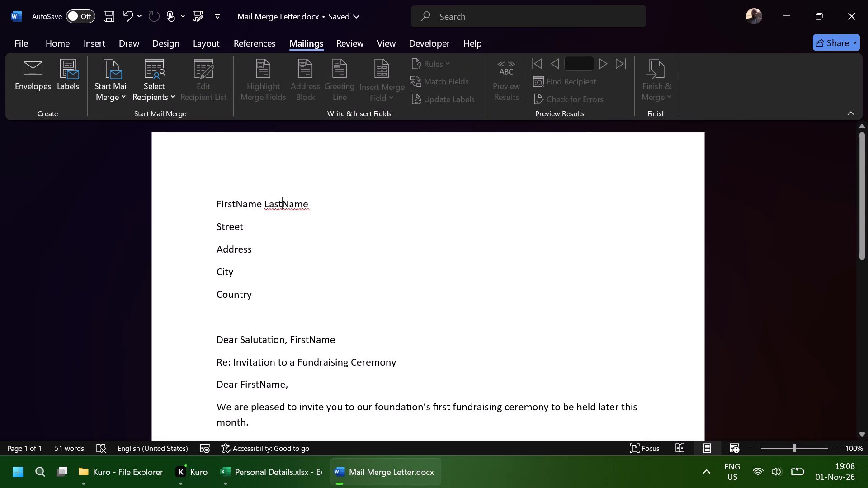
click(308, 204)
drag(259, 203, 215, 200)
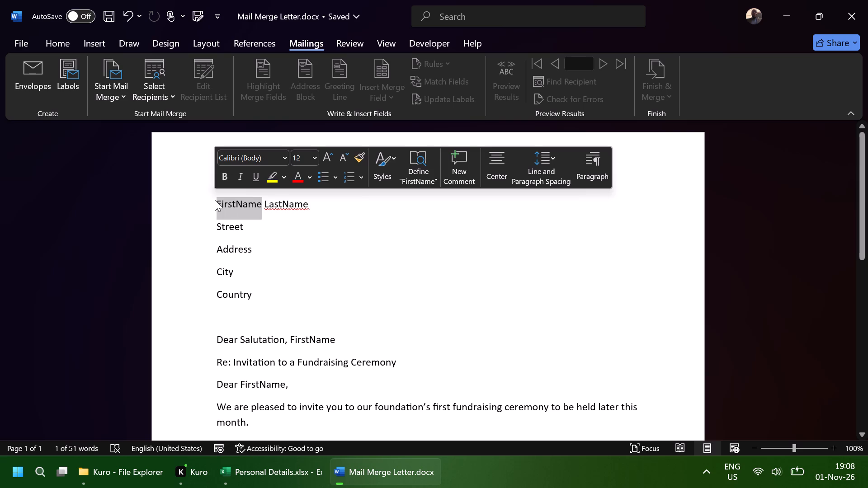
click(174, 98)
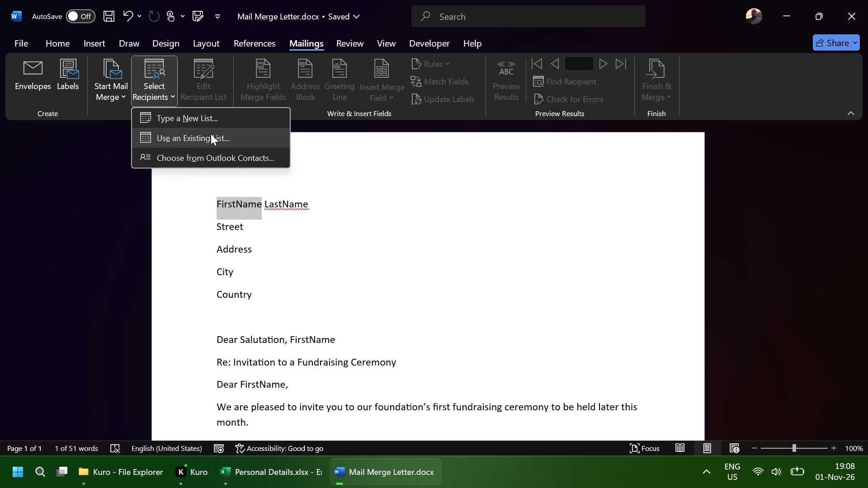
click(211, 134)
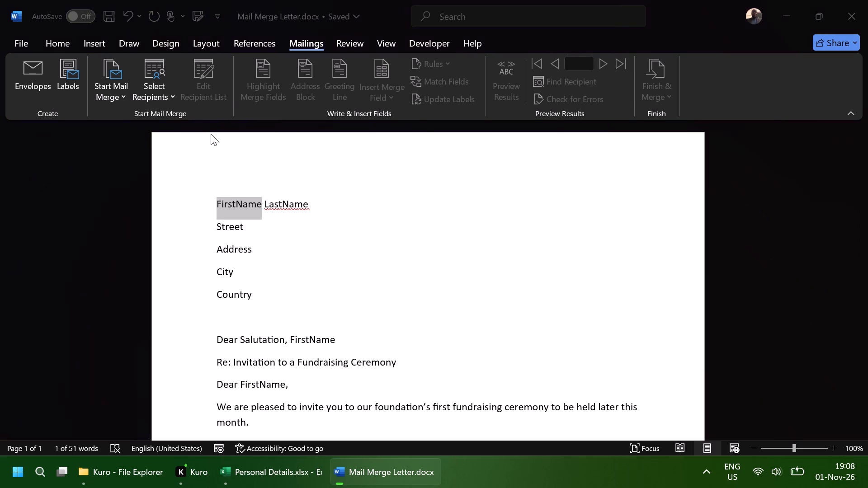
drag(251, 138, 181, 146)
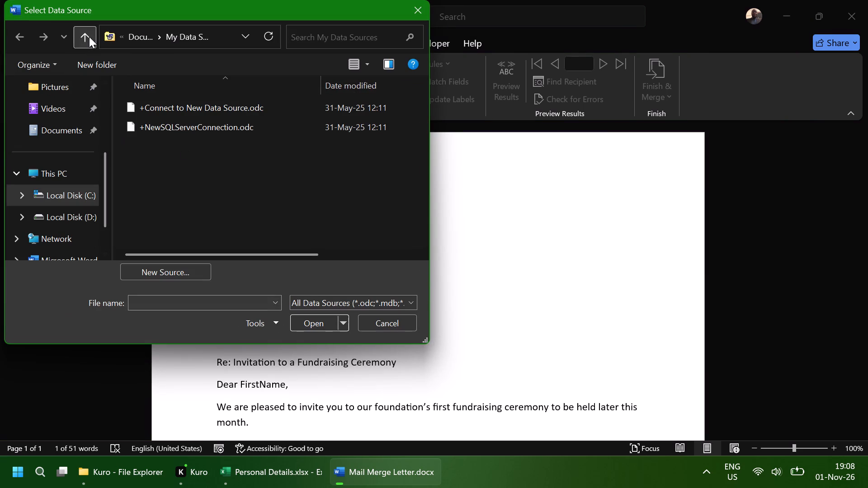
click(73, 210)
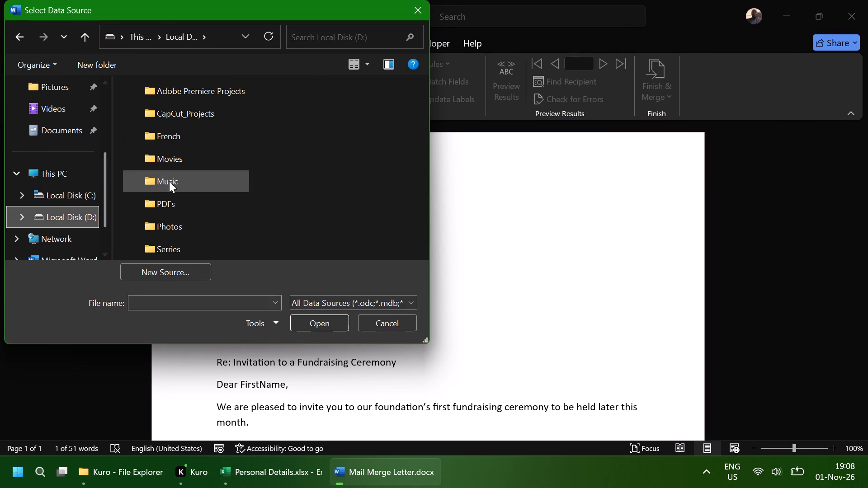
scroll(169, 181, down, 1)
double_click(165, 197)
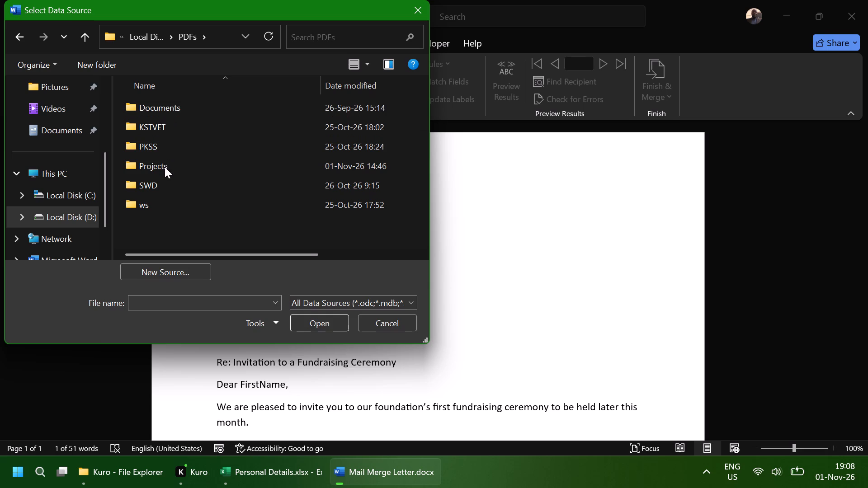
double_click(165, 167)
double_click(154, 224)
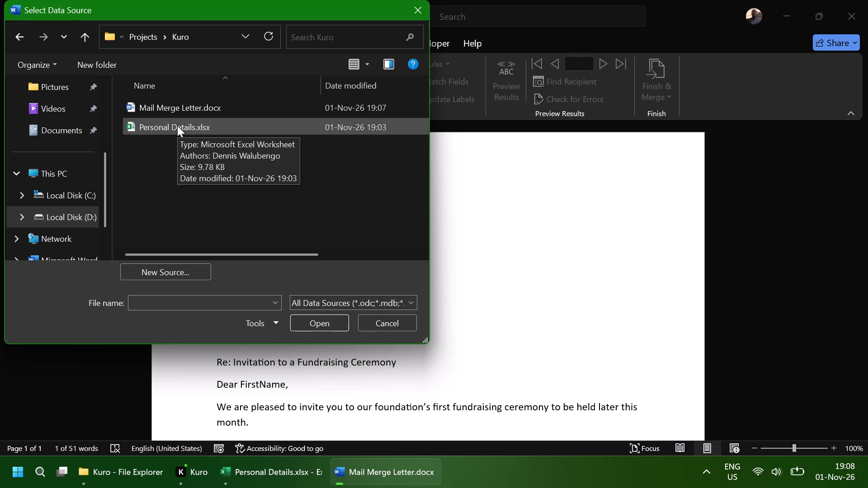
double_click(177, 126)
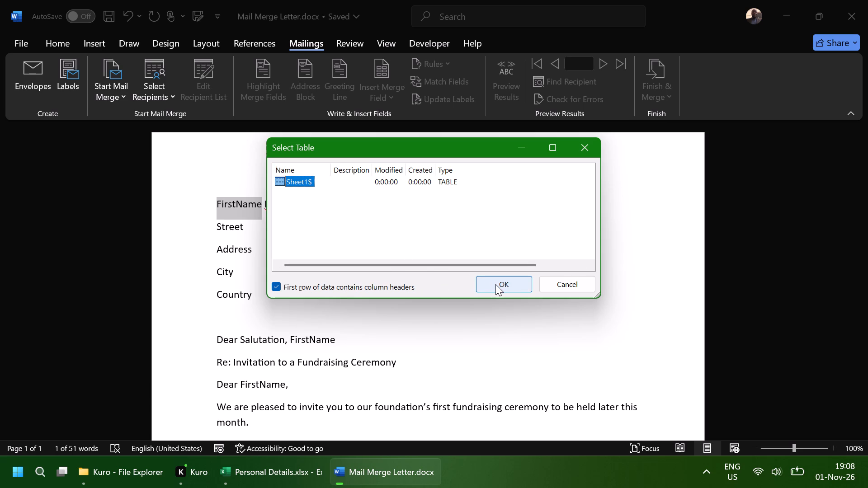
click(509, 284)
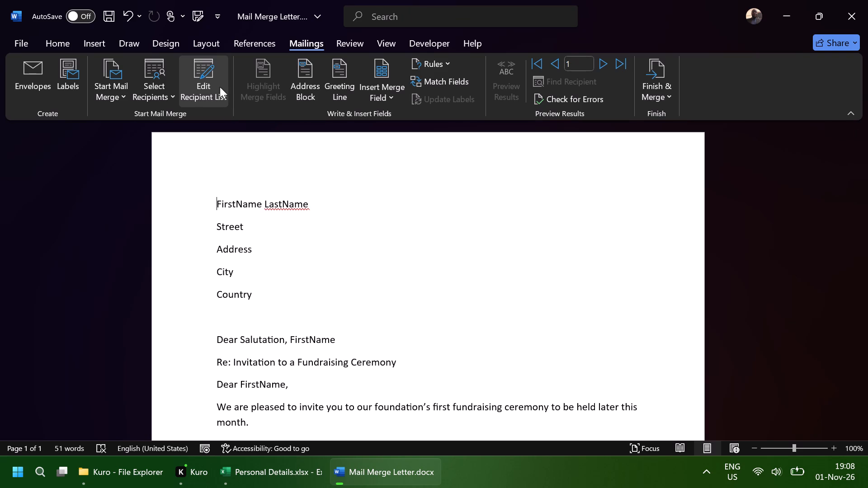
Review all columns of the mail merge recipient list and check it for duplicate entries.
click(206, 73)
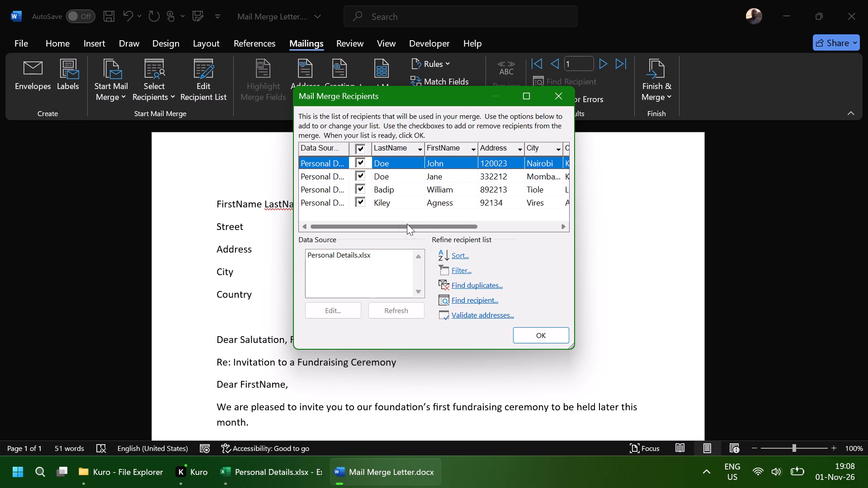
drag(400, 227, 486, 226)
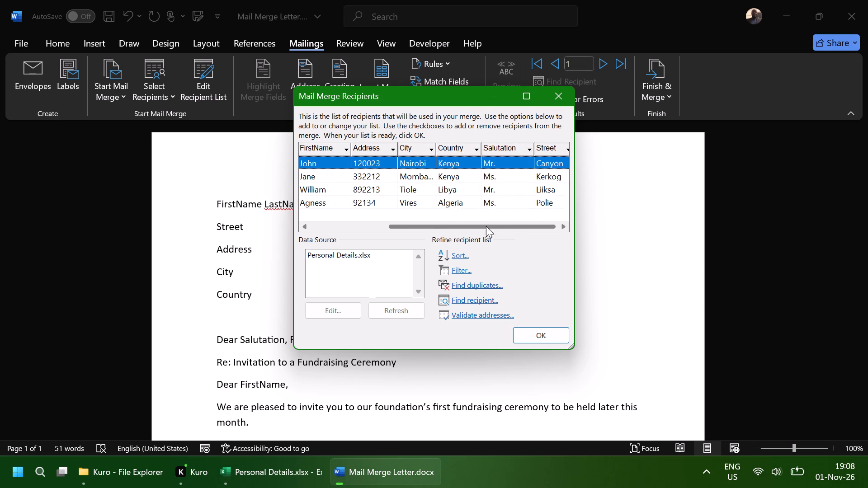
drag(486, 226, 369, 217)
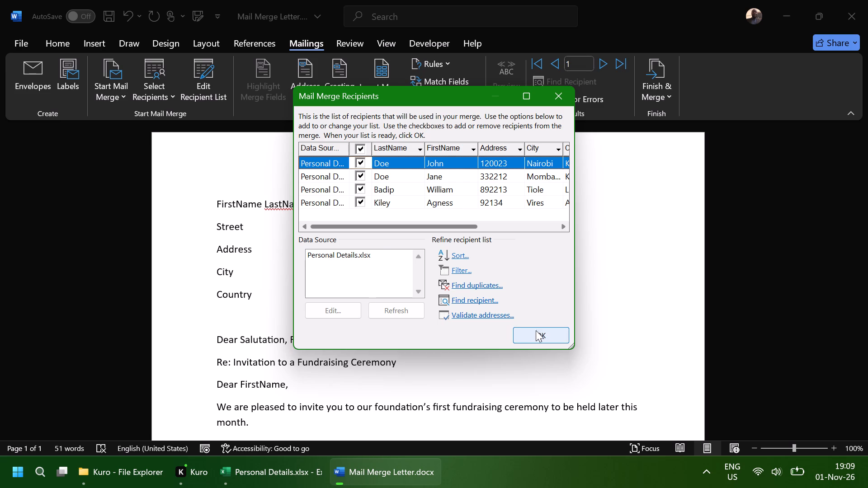
click(479, 285)
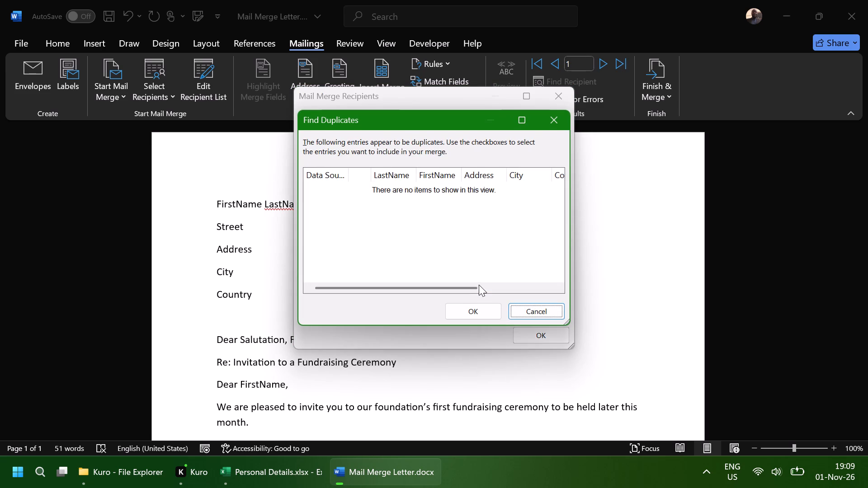
click(467, 307)
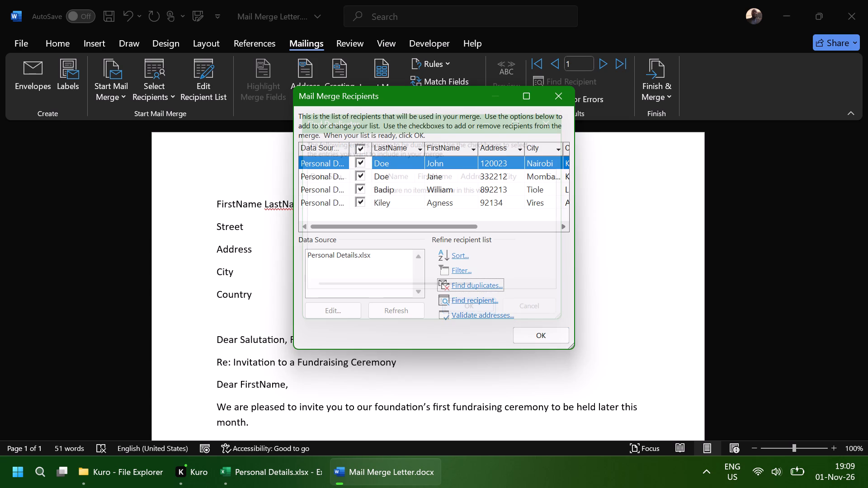
click(535, 335)
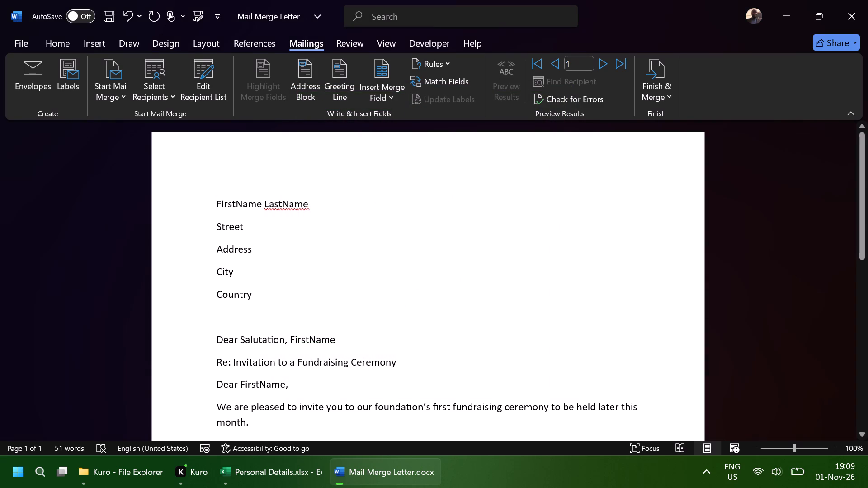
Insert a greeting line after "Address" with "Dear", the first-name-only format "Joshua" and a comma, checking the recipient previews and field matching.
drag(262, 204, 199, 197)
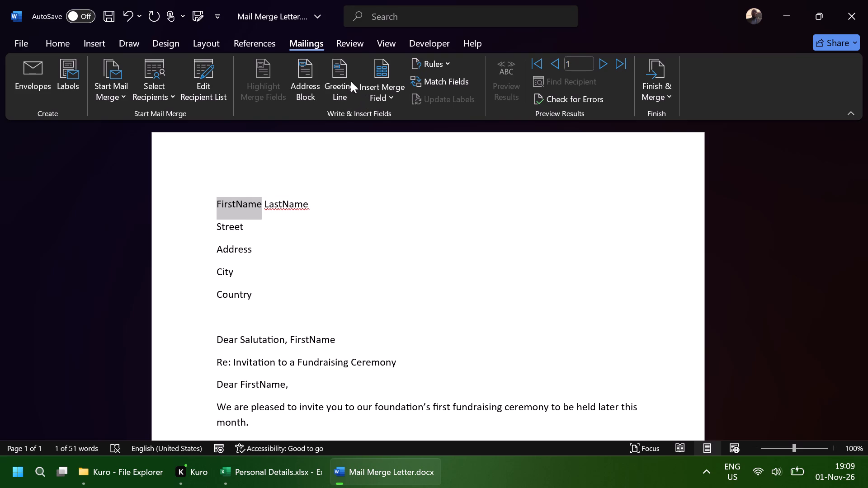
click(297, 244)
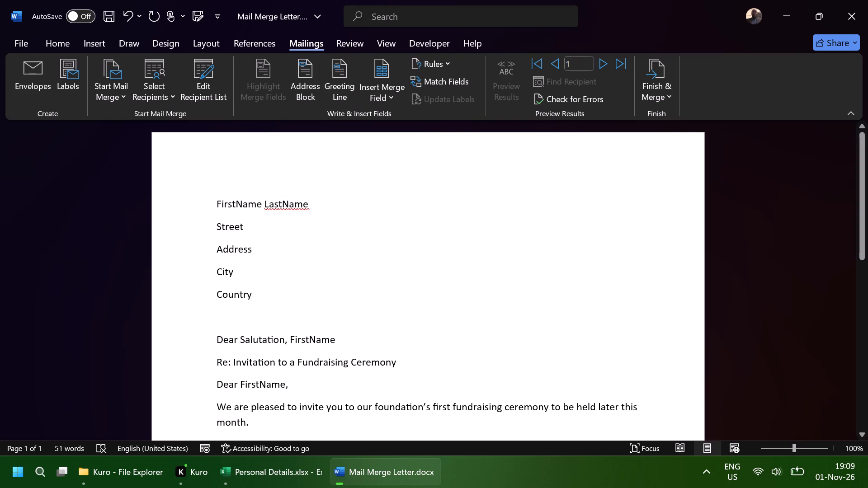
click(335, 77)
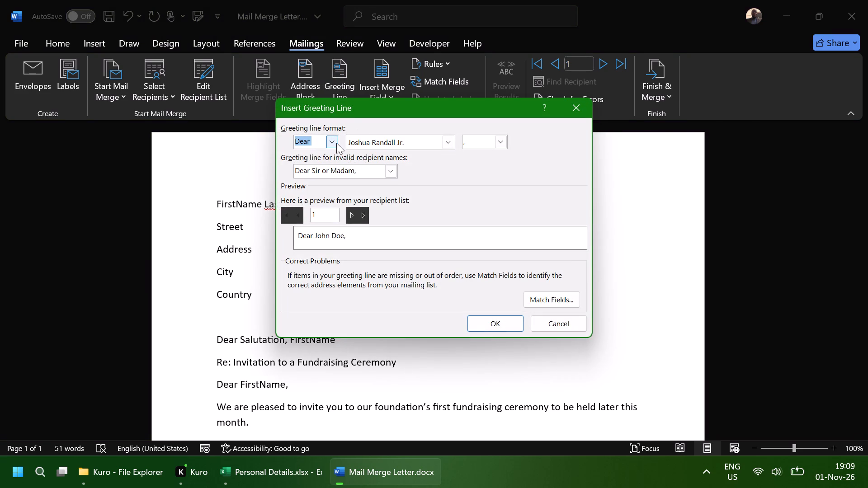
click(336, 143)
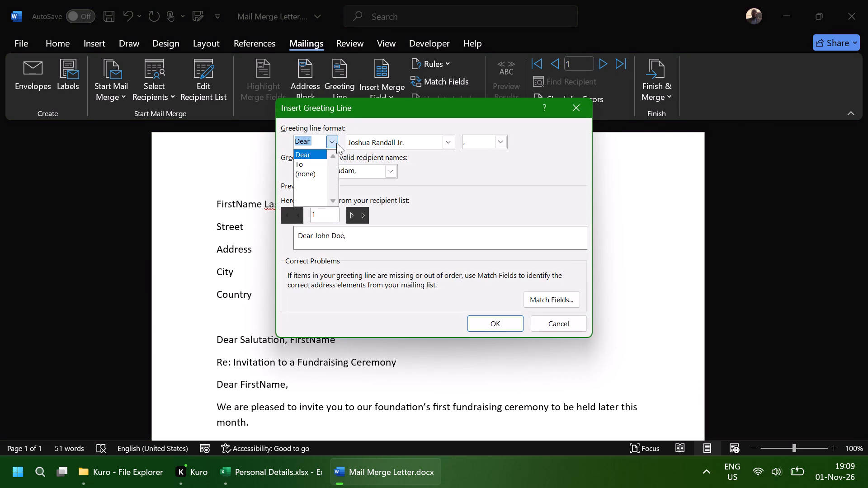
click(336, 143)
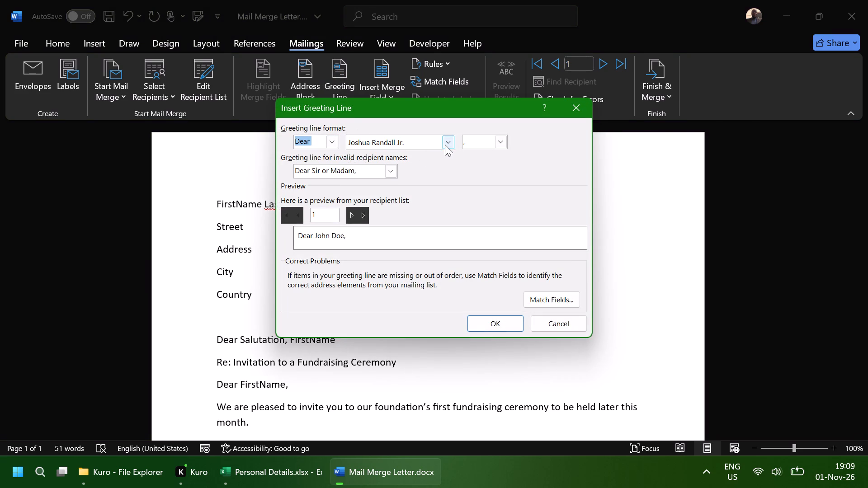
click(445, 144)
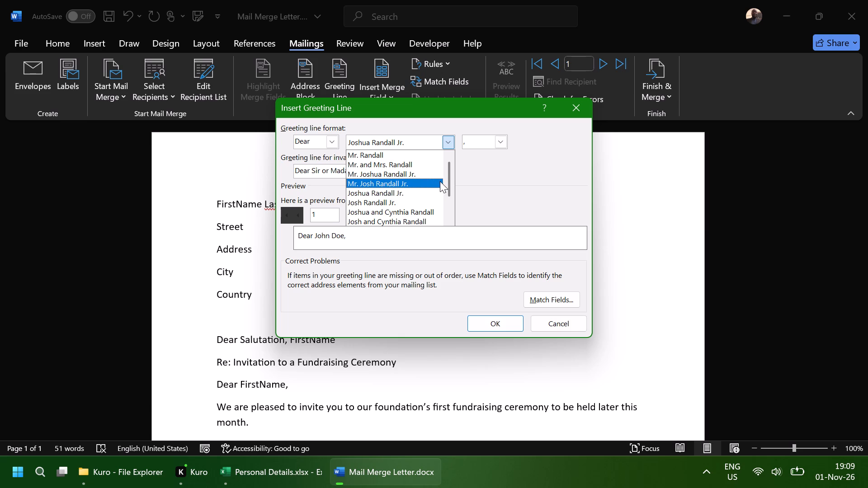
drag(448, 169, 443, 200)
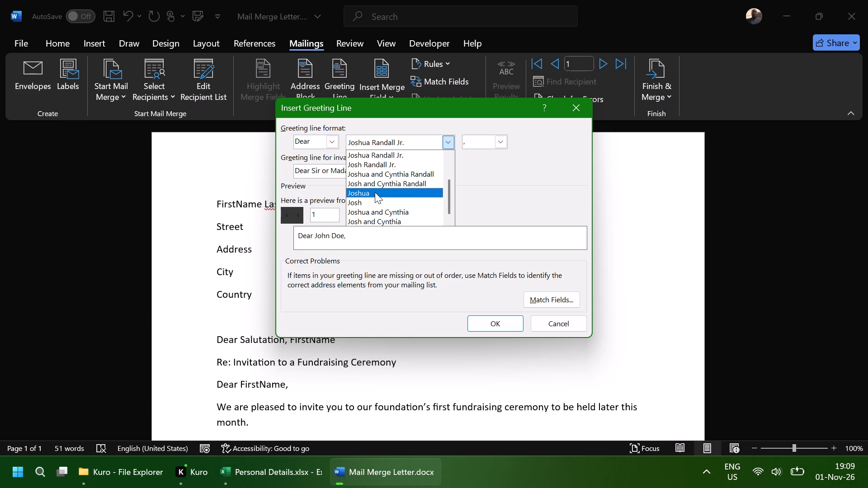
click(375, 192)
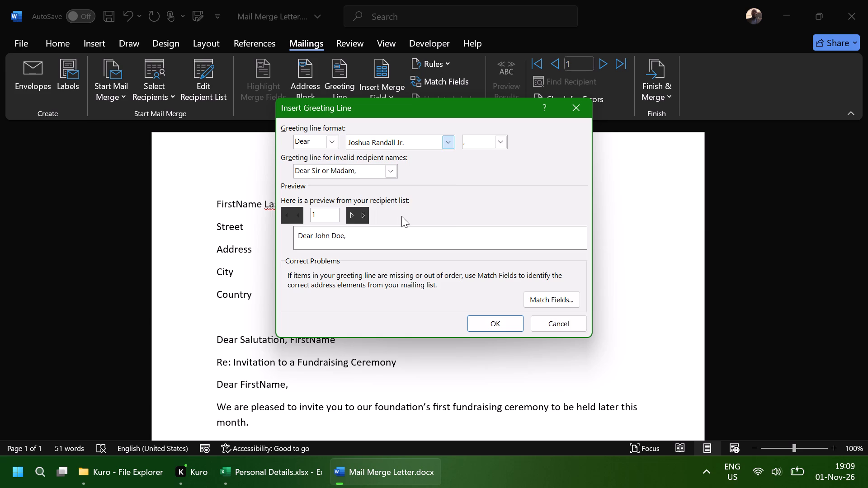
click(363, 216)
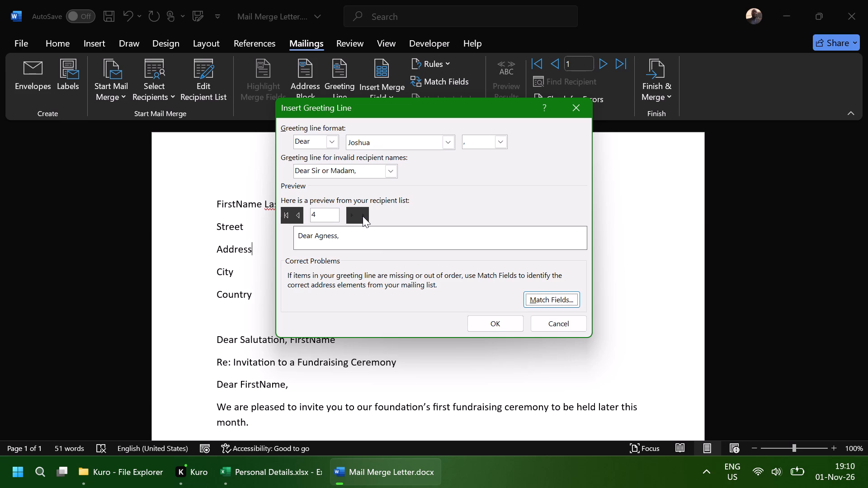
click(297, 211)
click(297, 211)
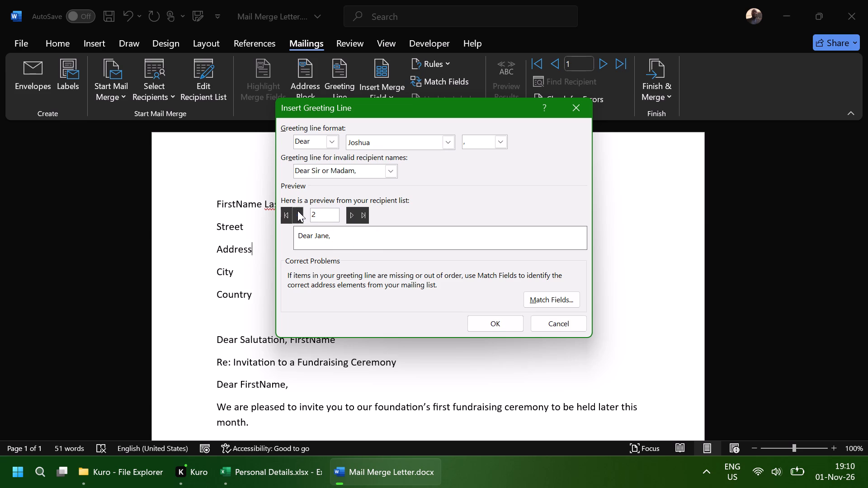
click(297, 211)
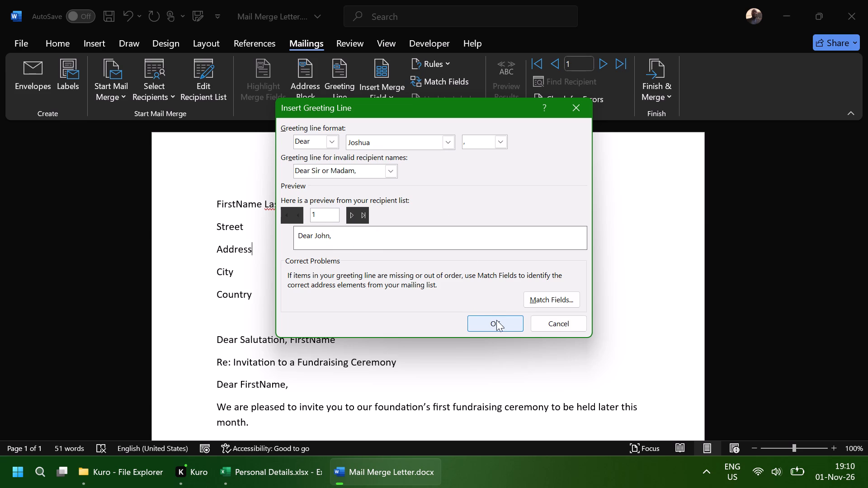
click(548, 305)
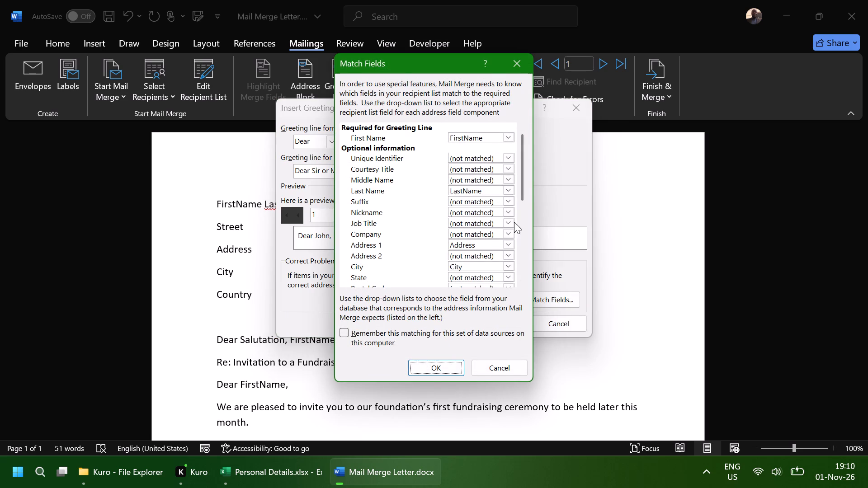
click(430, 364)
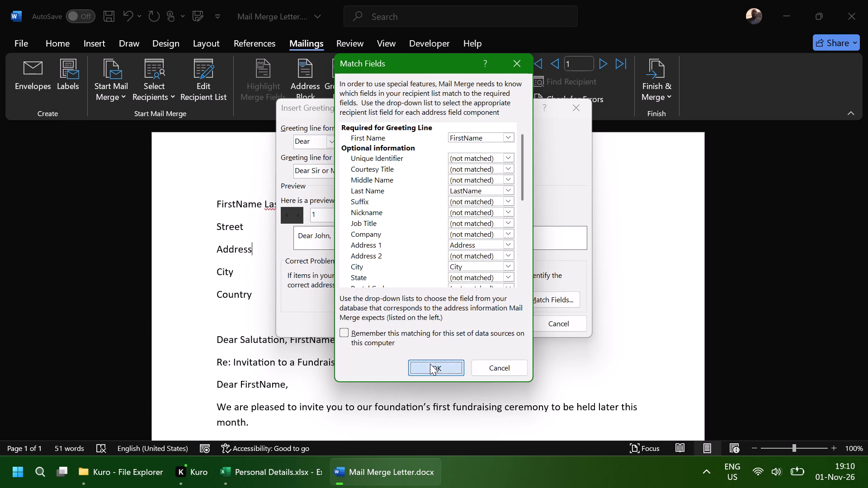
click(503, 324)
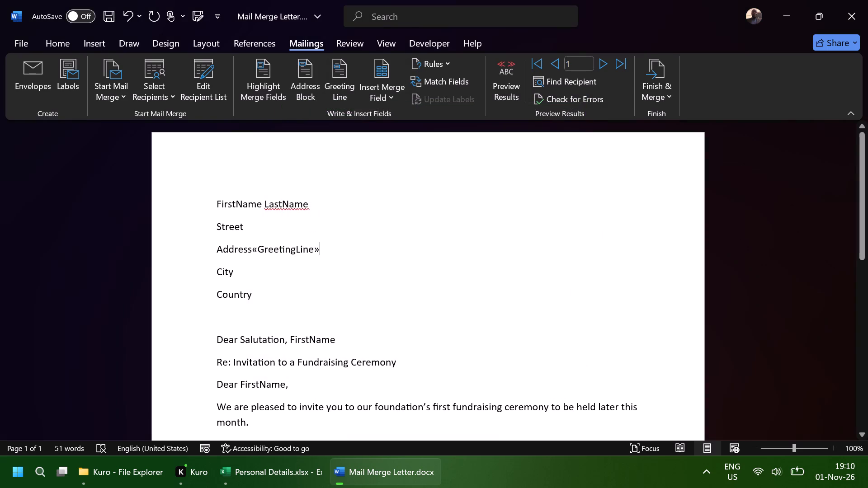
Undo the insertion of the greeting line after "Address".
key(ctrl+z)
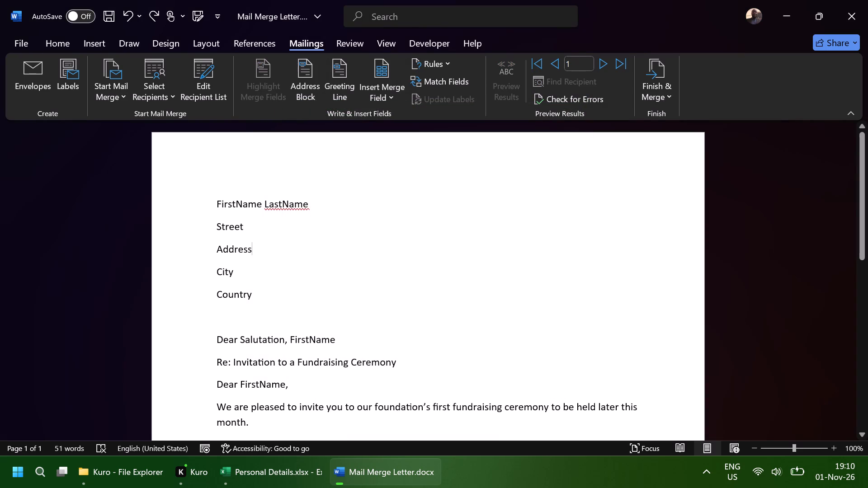
Insert a greeting line after "Dear Salutation, FirstName" in the format "Dear", "Joshua", comma, with "Dear Sir or Madam," for invalid names.
click(340, 339)
key(space)
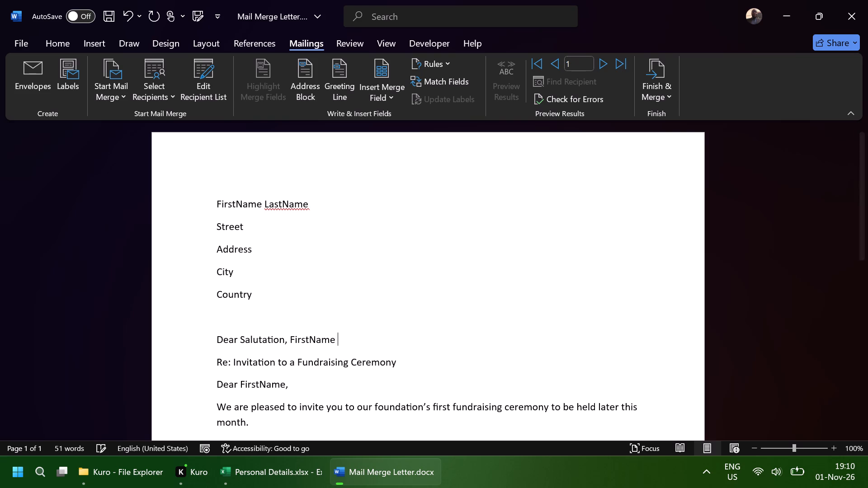
click(335, 84)
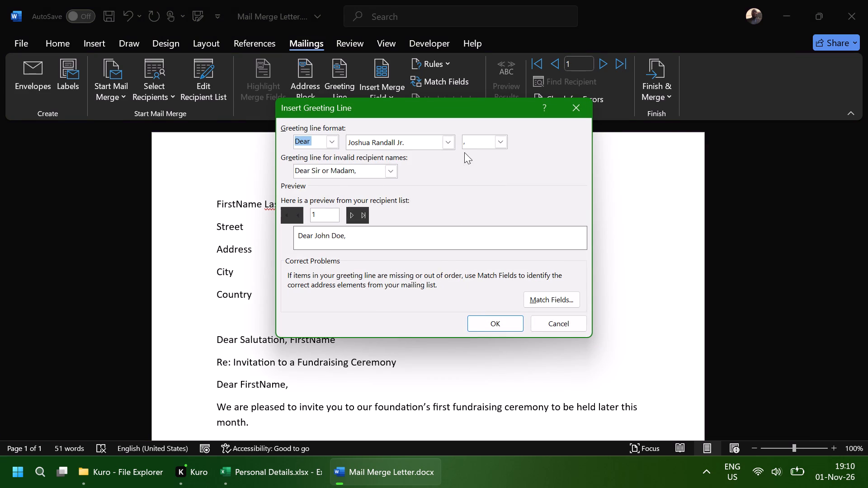
click(446, 143)
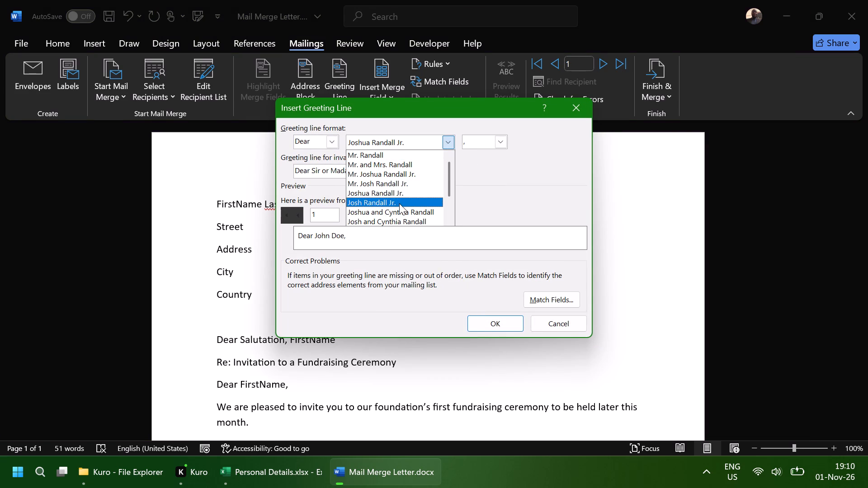
scroll(399, 203, down, 2)
click(453, 202)
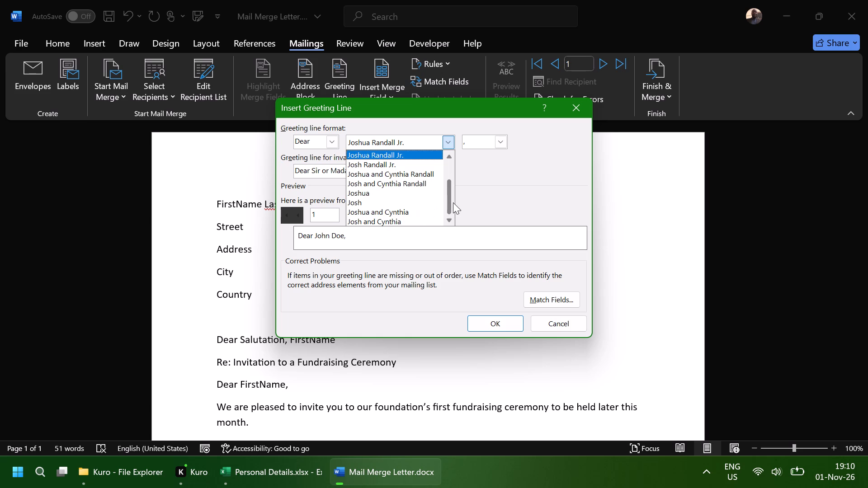
click(371, 192)
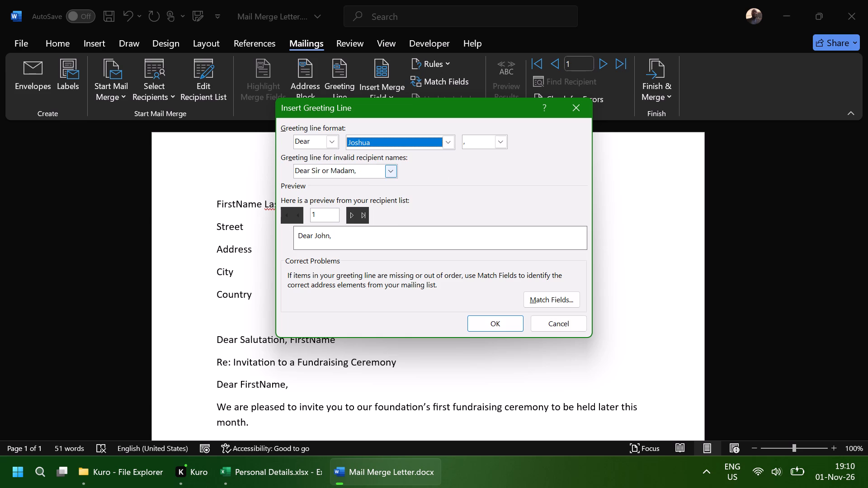
click(387, 174)
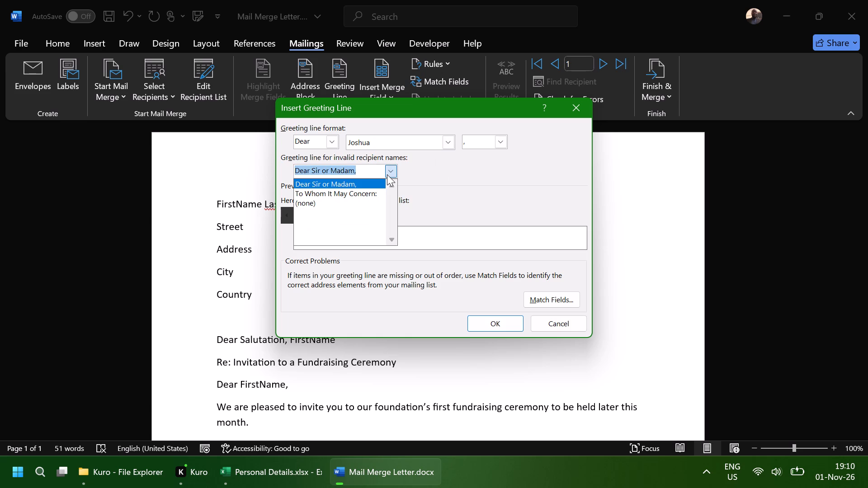
click(442, 189)
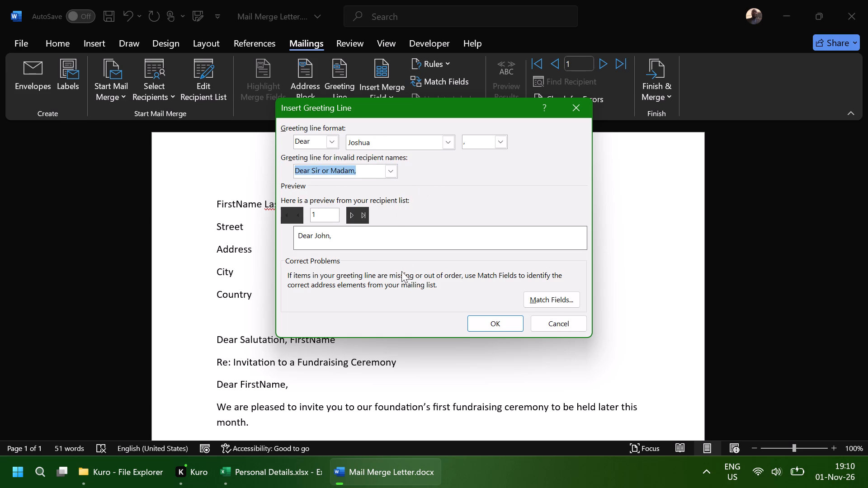
click(484, 321)
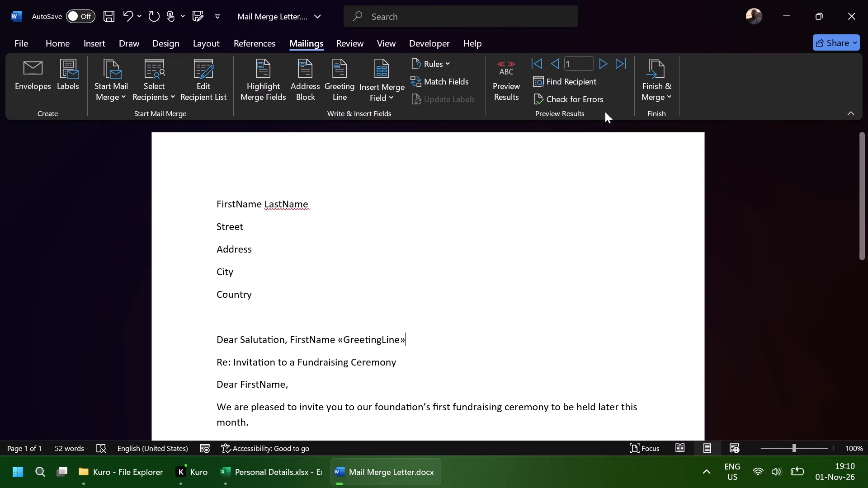
Preview the merge result for the greeting line, and return to the field view.
click(505, 76)
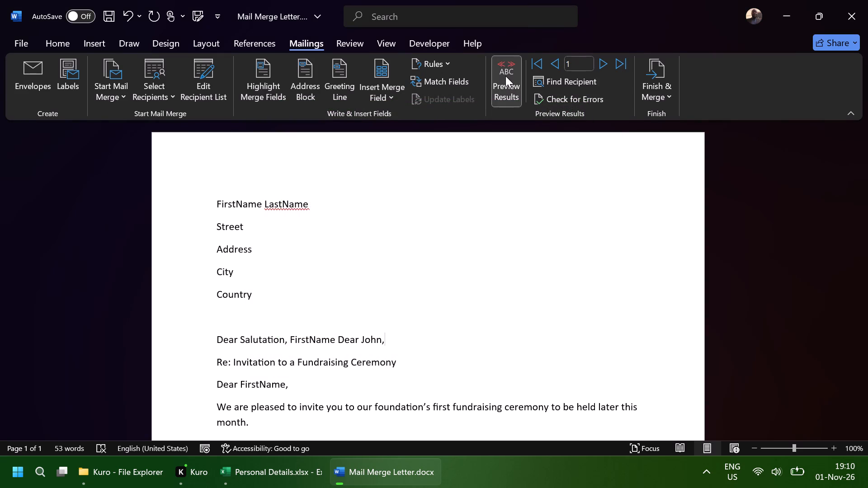
click(505, 76)
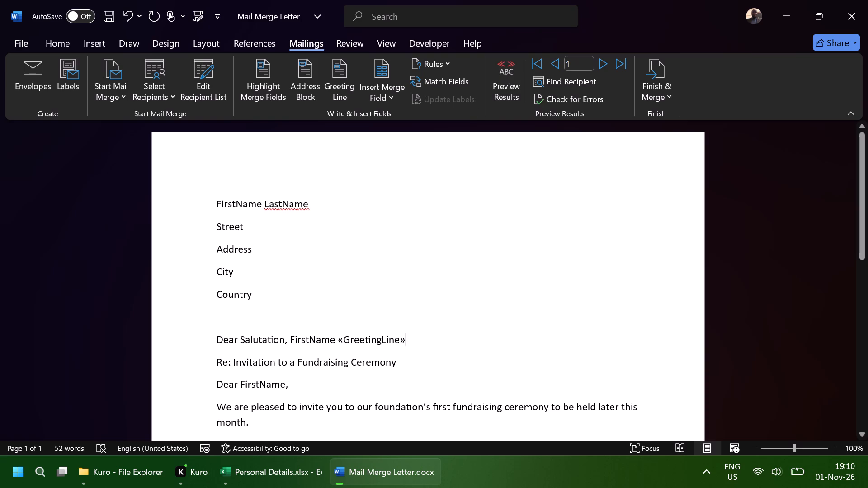
Delete the placeholder text "Dear Salutation, FirstName" in front of the GreetingLine field.
drag(333, 342, 227, 340)
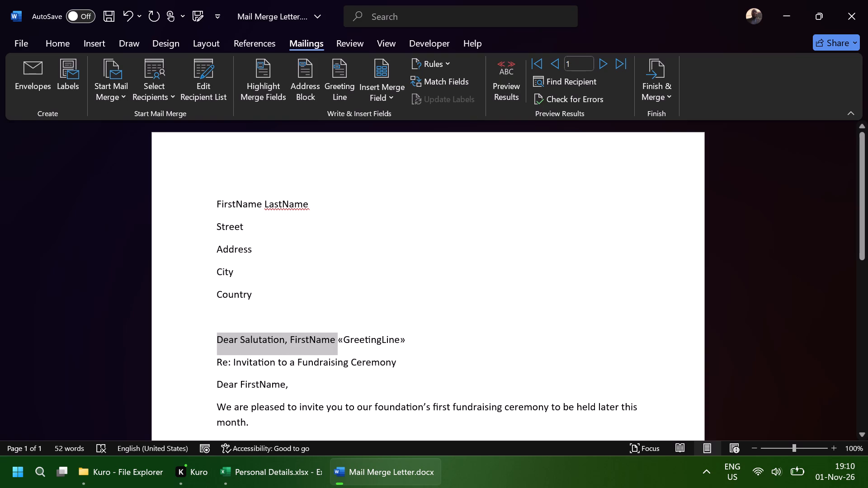
drag(227, 340, 227, 340)
key(BackSpace)
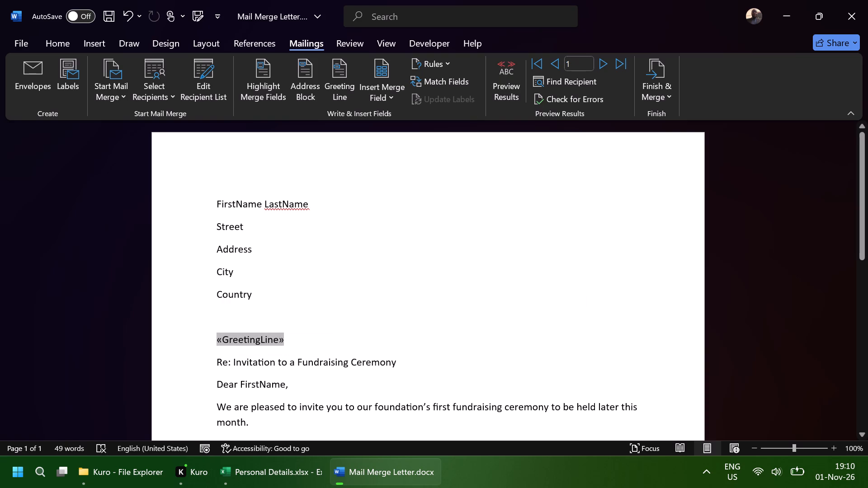
Preview the merged greeting line for records 1 through 4, and return to the first record.
click(508, 80)
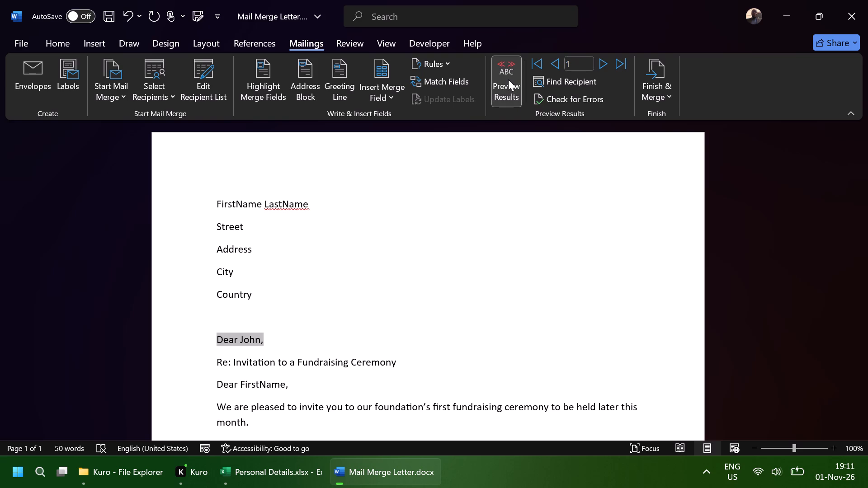
click(601, 65)
click(601, 65)
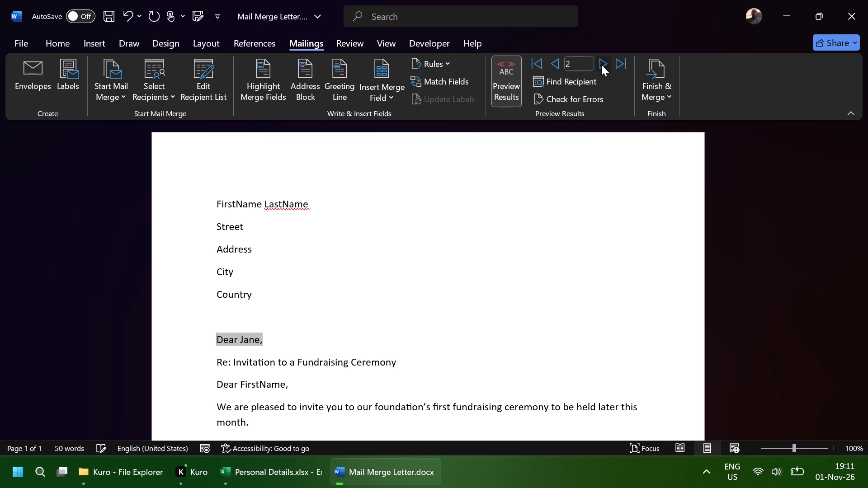
click(601, 65)
click(601, 65)
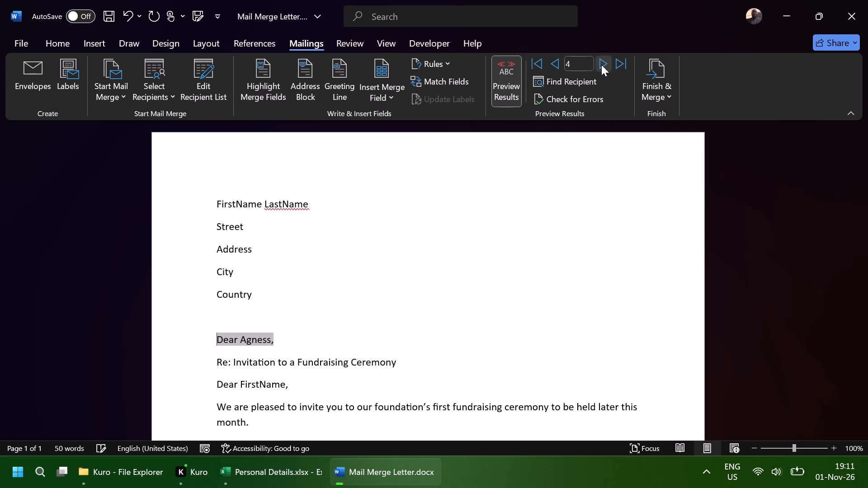
click(542, 69)
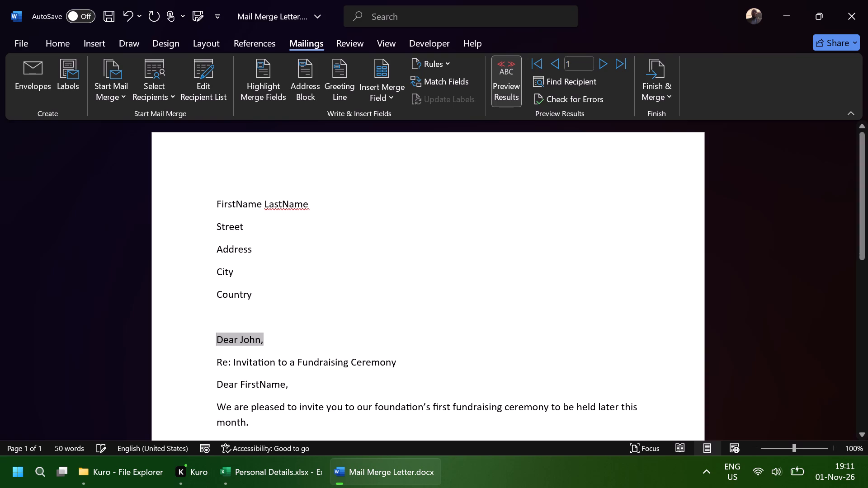
Save the mail merge letter.
click(288, 335)
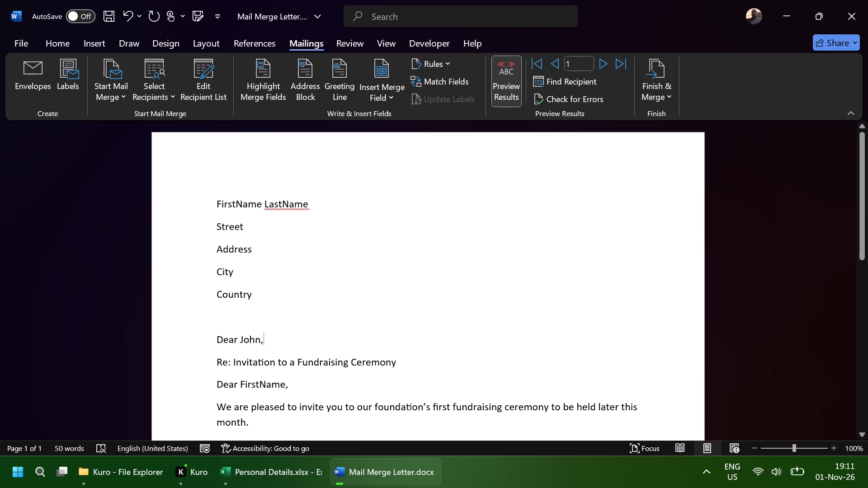
key(ctrl+s)
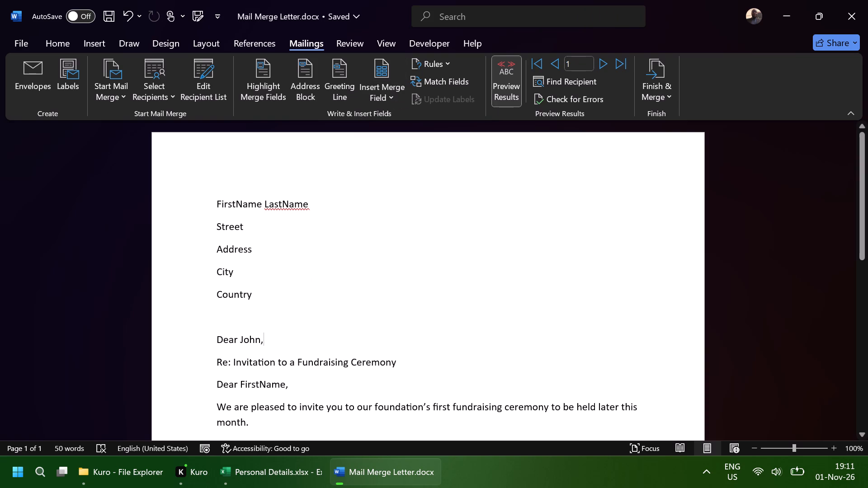
Replace the placeholder "FirstName" in the address block with the FirstName merge field, and check it against the second record.
click(311, 206)
drag(262, 202, 217, 202)
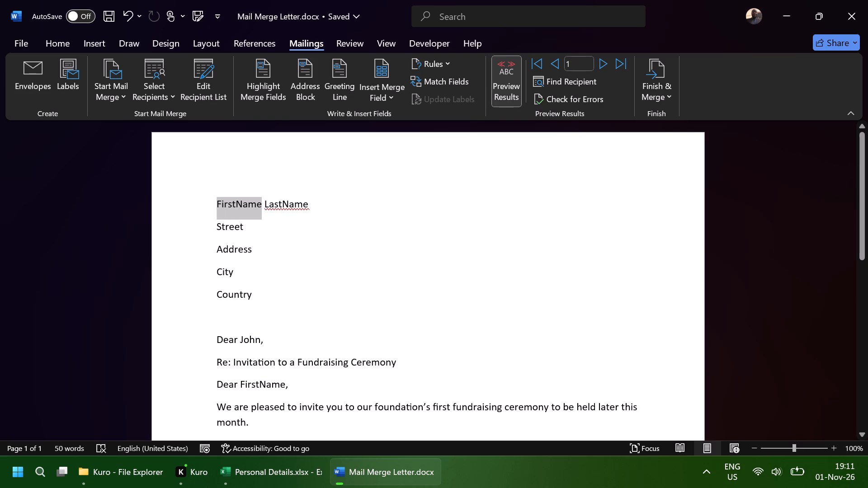
drag(217, 202, 217, 202)
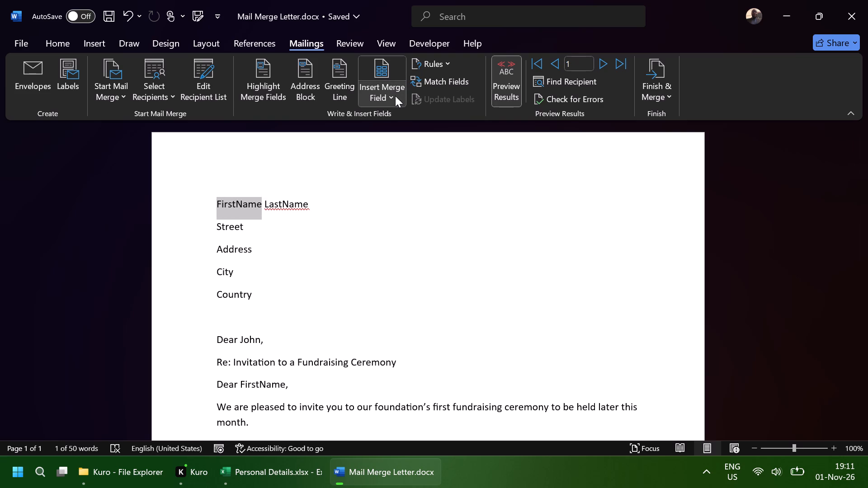
click(395, 96)
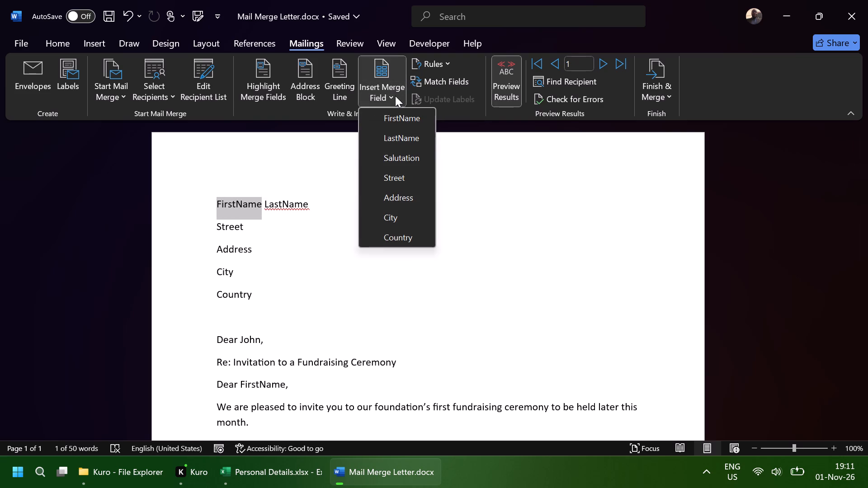
click(404, 116)
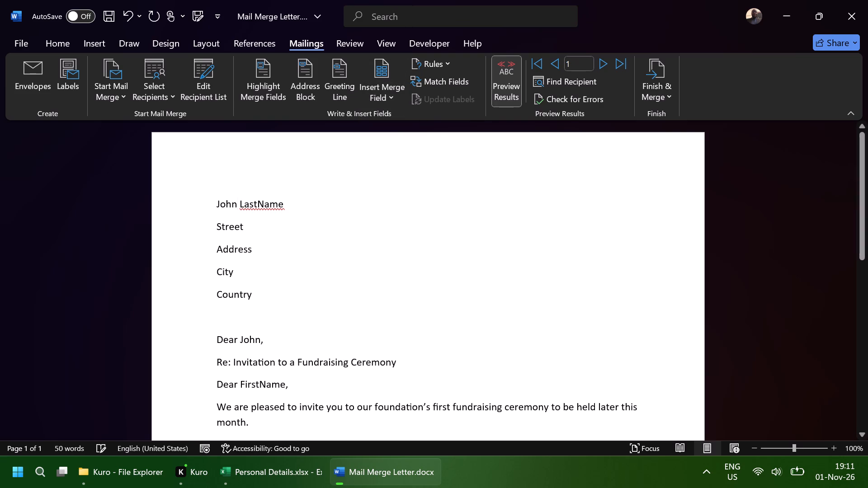
click(599, 66)
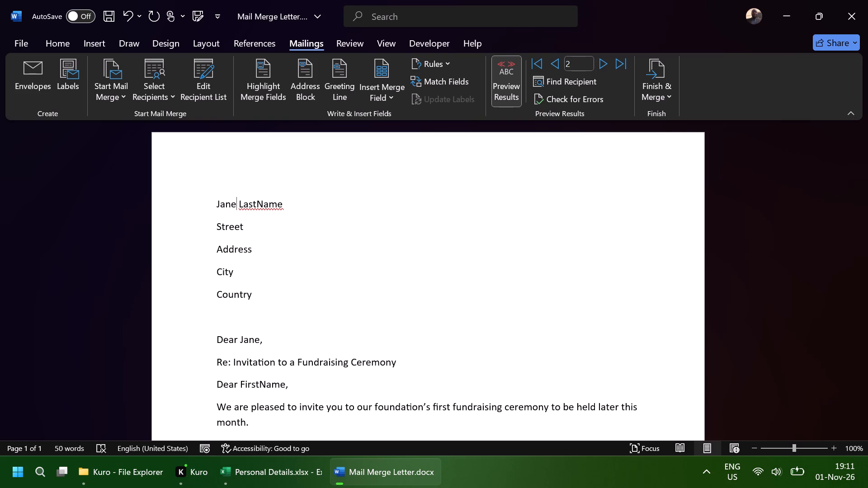
click(557, 65)
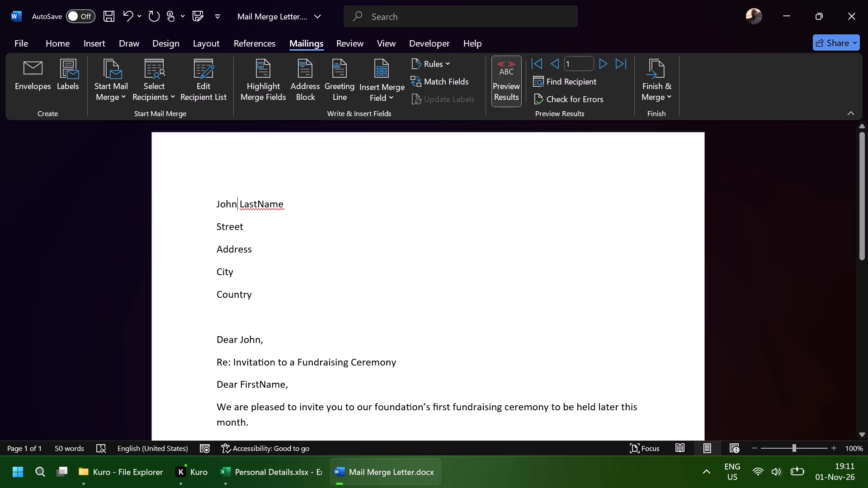
Replace the placeholder "LastName" in the address block with the LastName merge field, and preview the second record.
drag(283, 204, 241, 203)
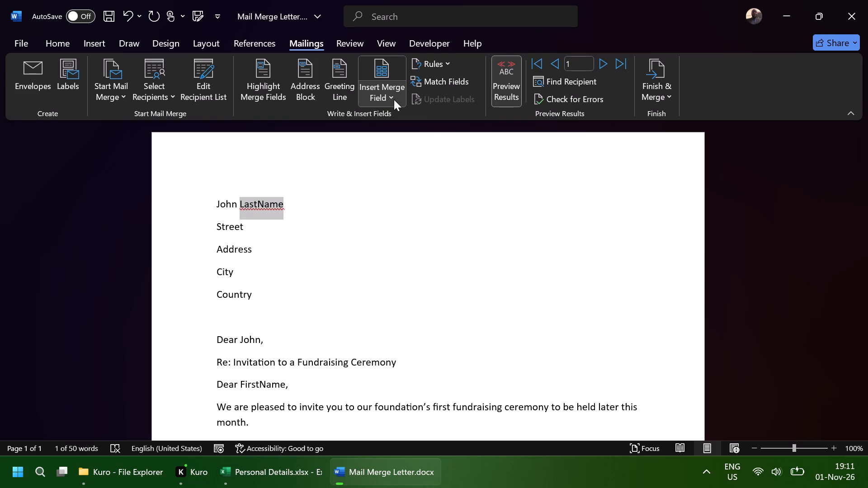
click(394, 99)
click(401, 136)
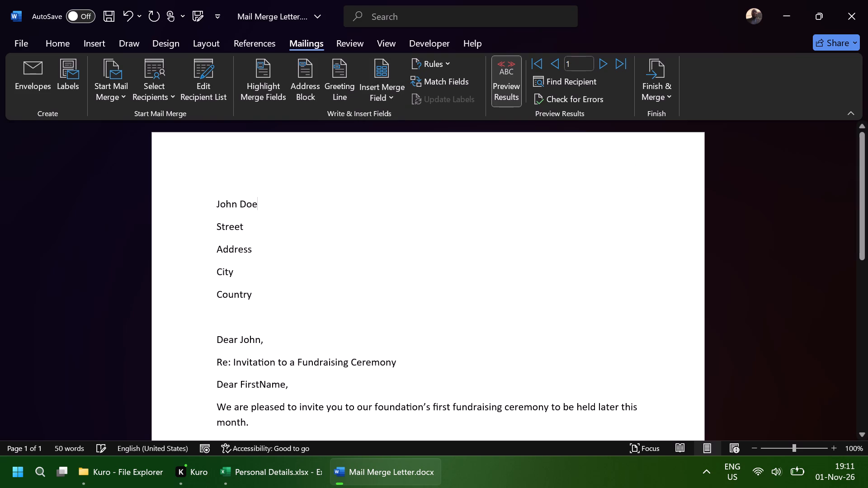
click(604, 68)
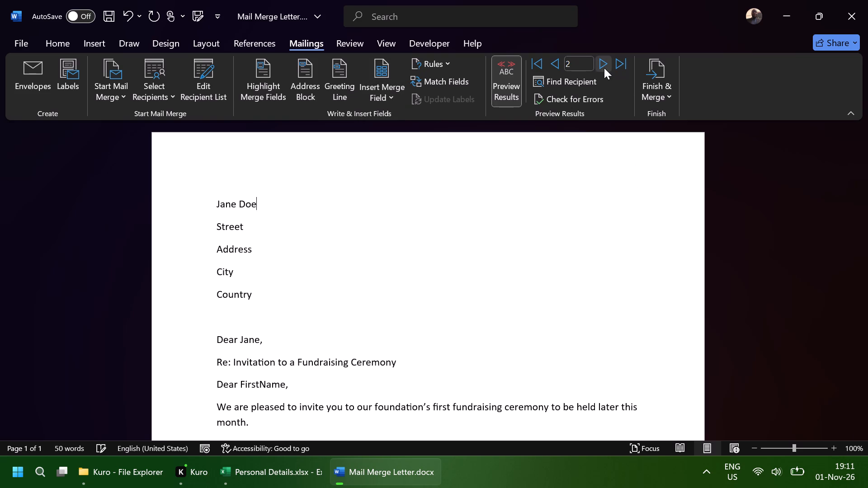
Replace the placeholder "Street" below the name line with the Street merge field.
drag(245, 230, 217, 230)
click(241, 227)
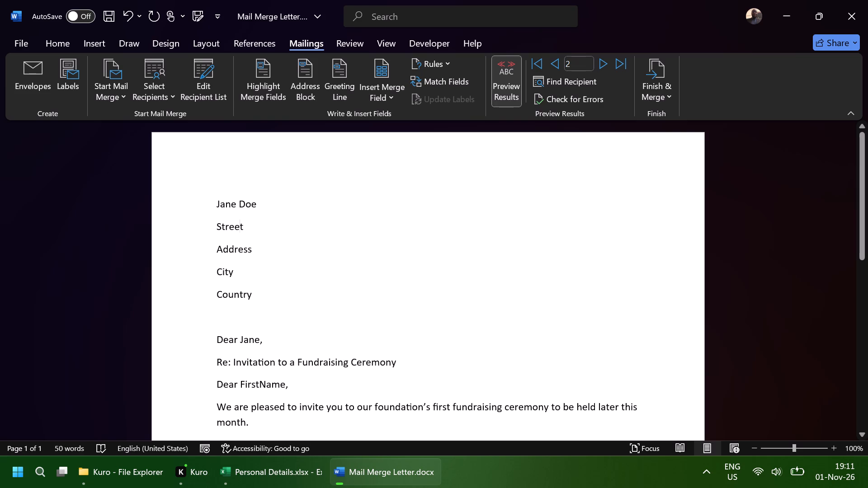
drag(216, 228, 240, 228)
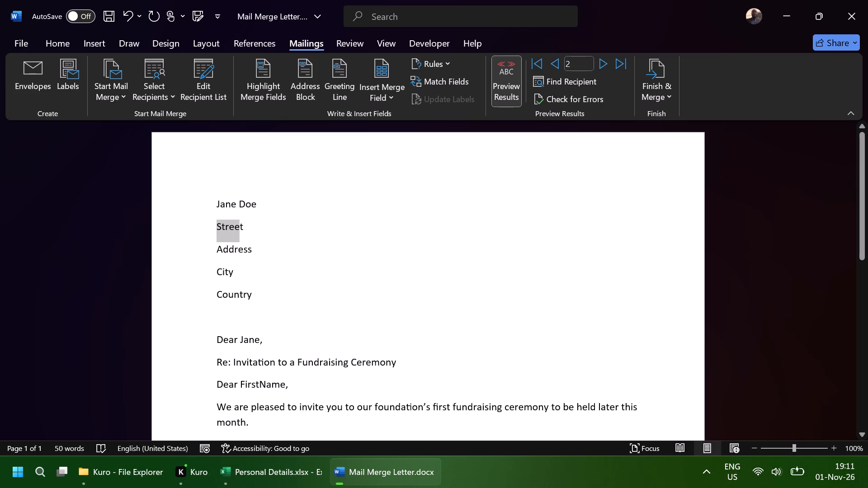
drag(240, 228, 241, 225)
key(shift+Left)
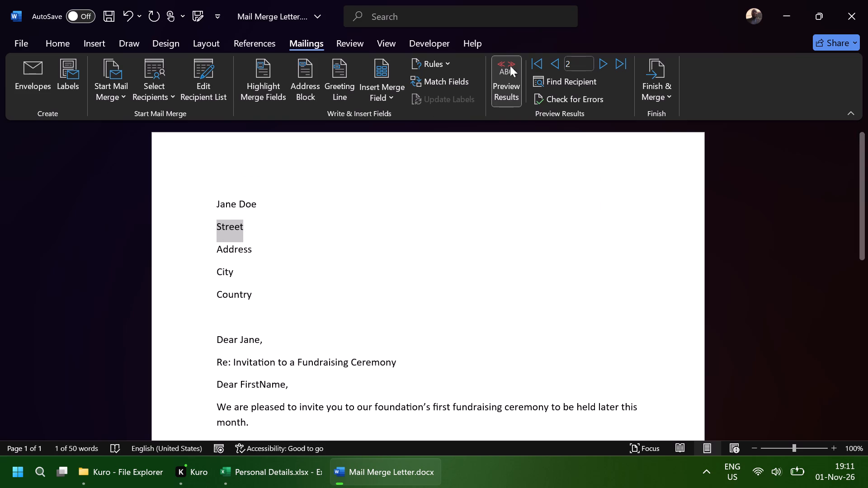
click(392, 93)
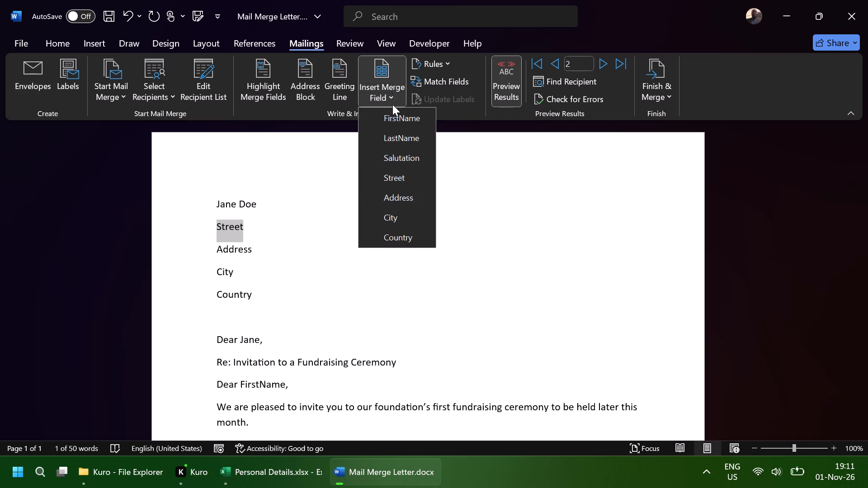
click(398, 176)
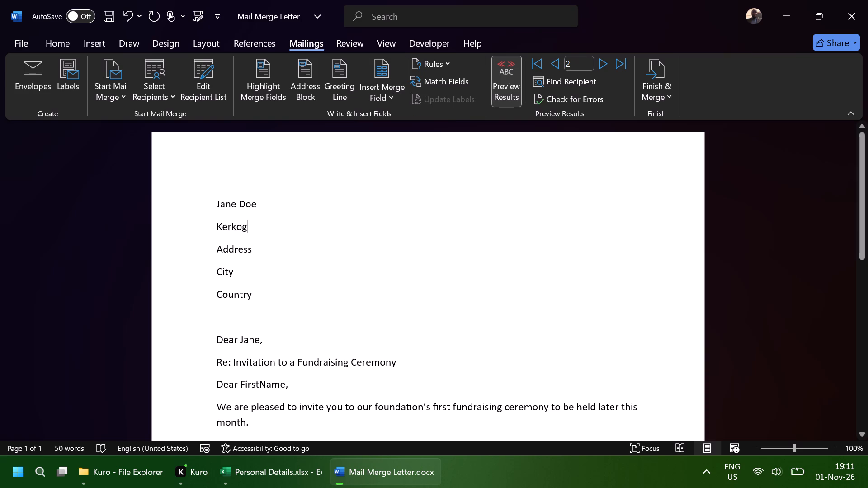
Replace the placeholder "Address" below the street line with the Address merge field.
drag(217, 250, 249, 249)
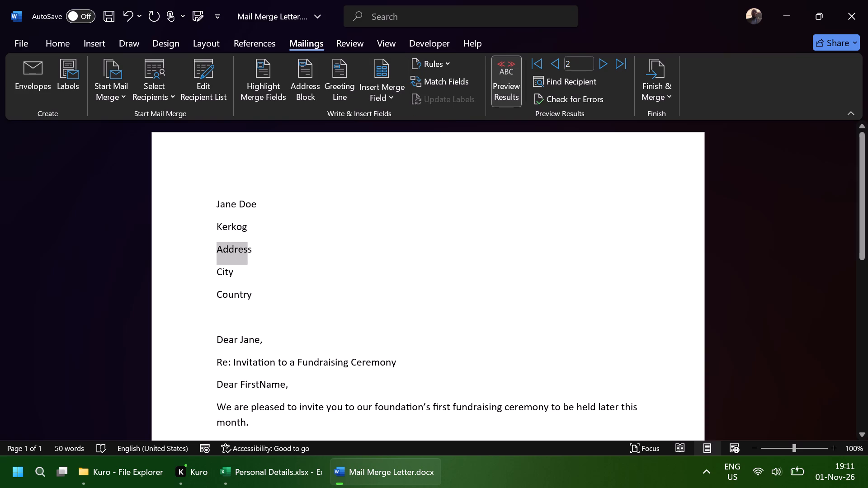
drag(249, 249, 250, 253)
drag(250, 253, 250, 249)
drag(250, 249, 250, 248)
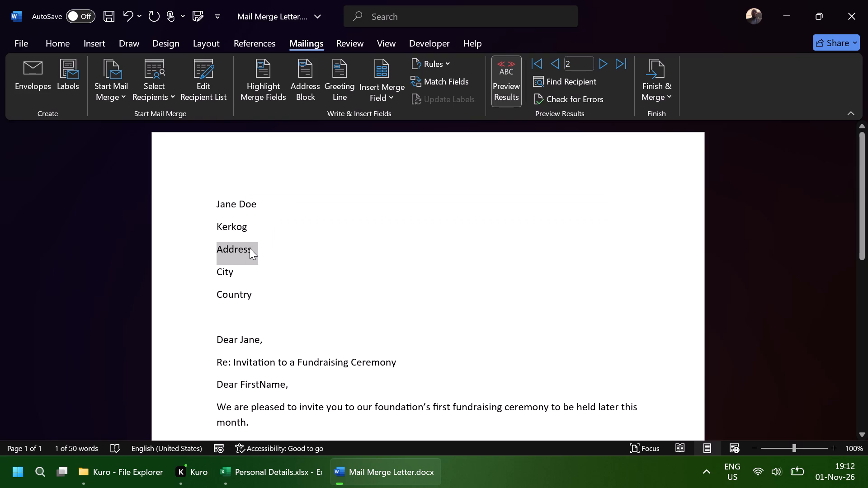
key(shift+Left)
click(390, 94)
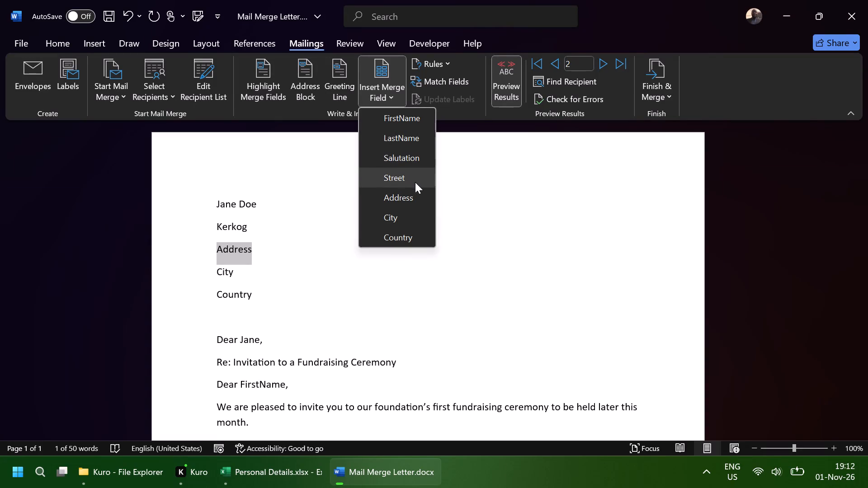
click(393, 199)
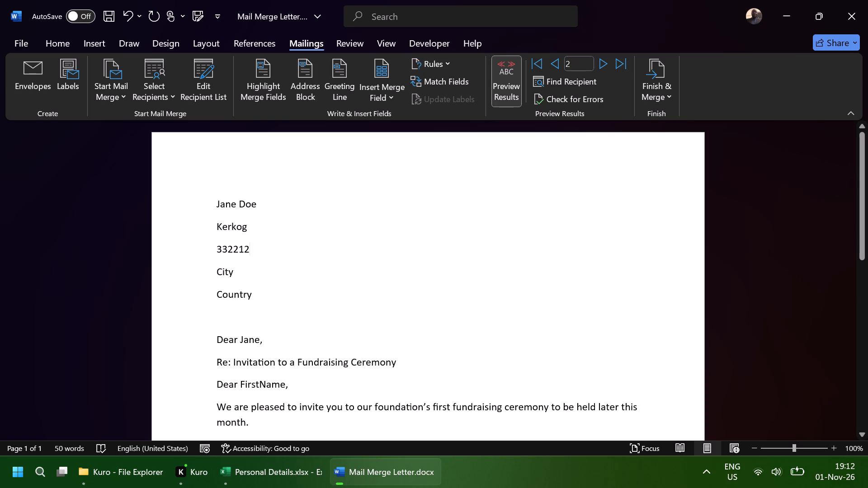
Replace the placeholder "City" in the address block with the City merge field.
drag(219, 272, 233, 272)
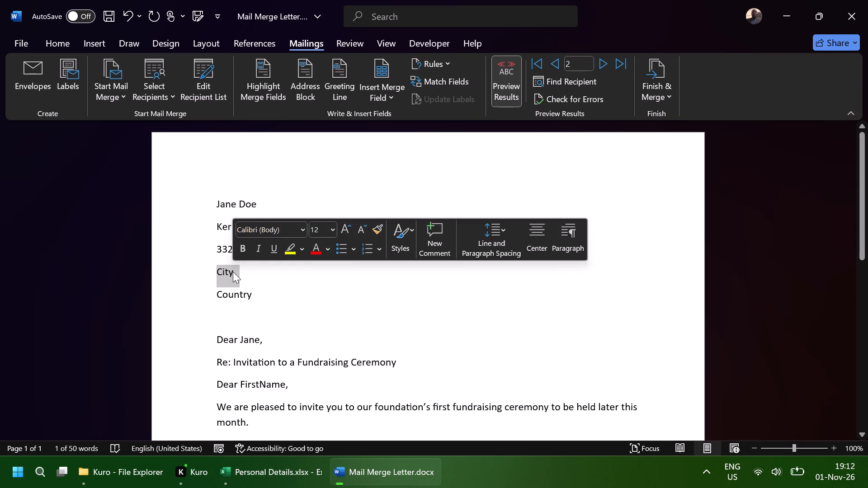
key(shift+Left)
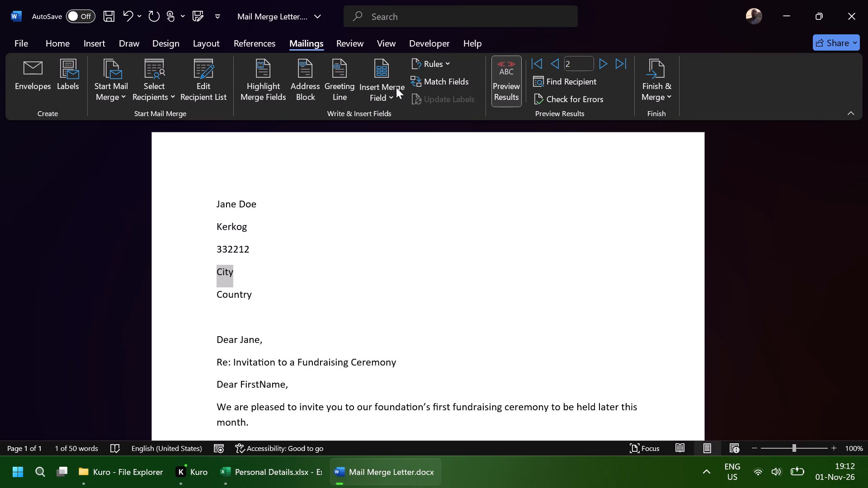
click(396, 89)
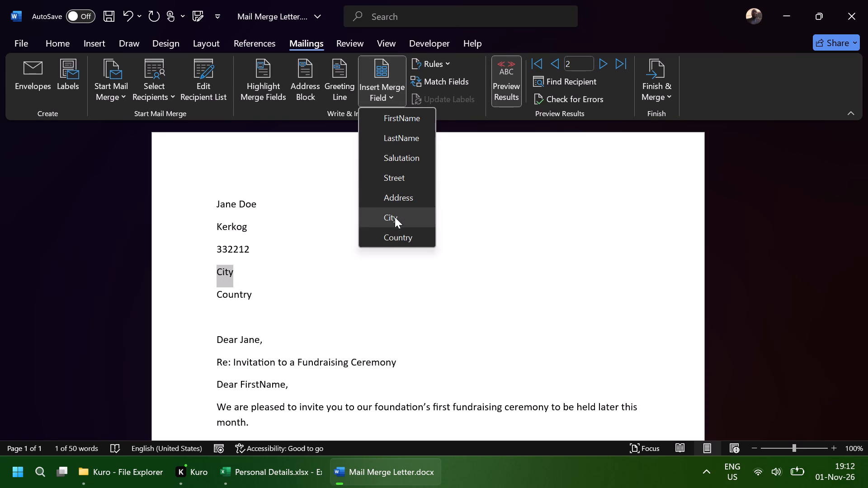
click(395, 217)
Replace the placeholder "Country" on the last line of the address block with the Country merge field.
drag(216, 297, 240, 293)
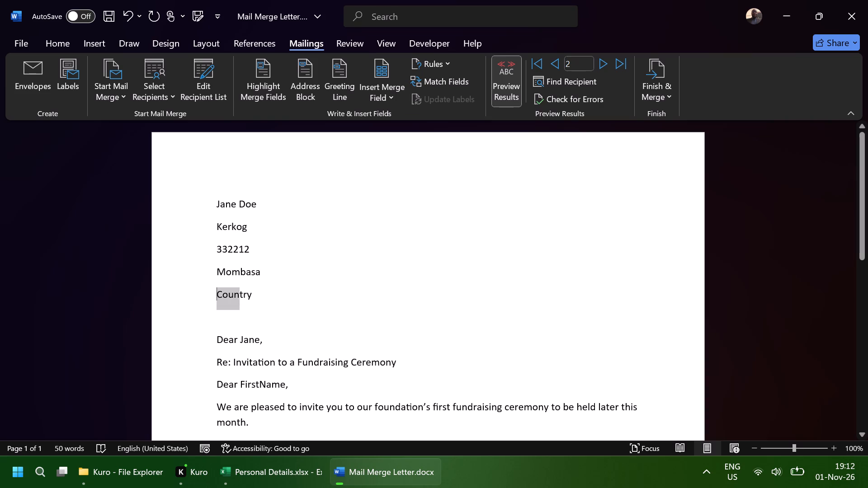
drag(240, 293, 249, 293)
key(shift+Right)
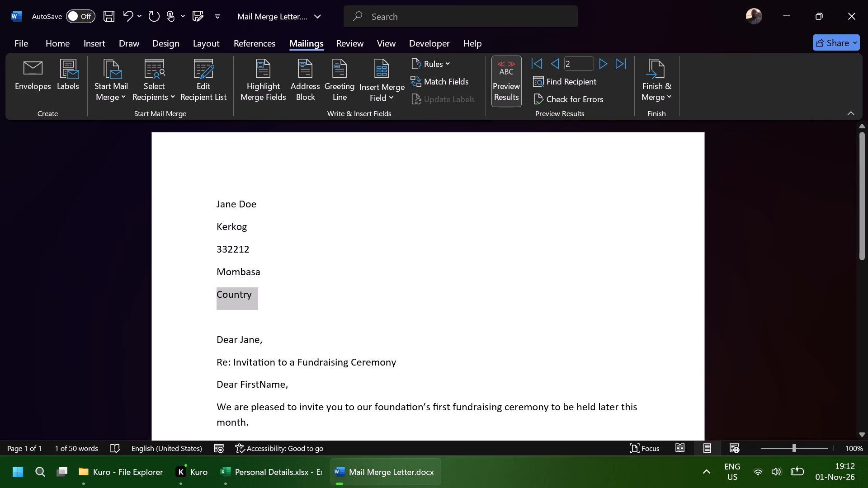
key(shift+Left)
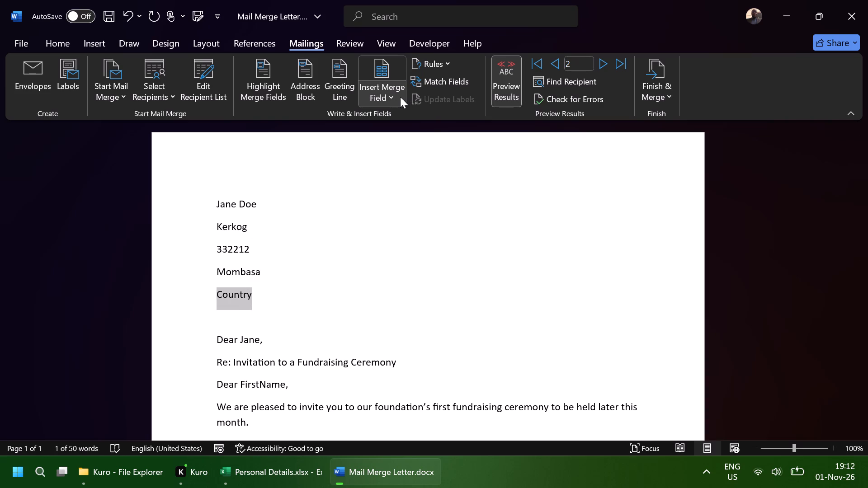
click(400, 97)
click(405, 234)
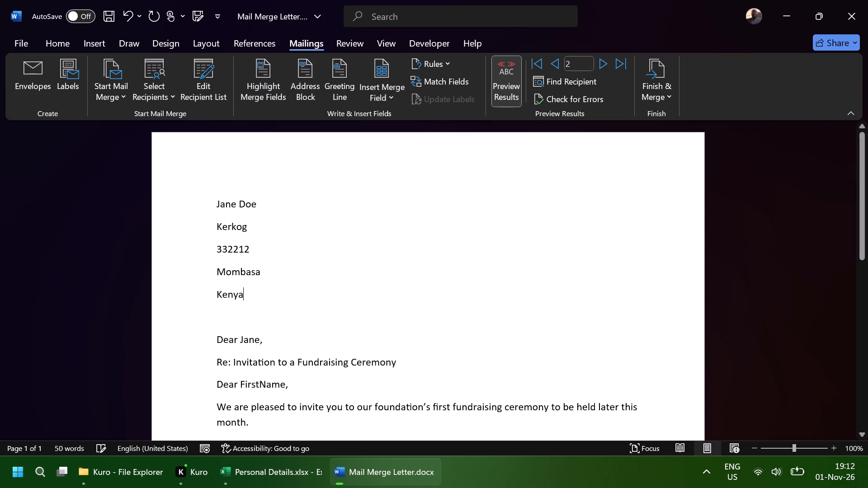
Save the mail merge letter.
key(ctrl+s)
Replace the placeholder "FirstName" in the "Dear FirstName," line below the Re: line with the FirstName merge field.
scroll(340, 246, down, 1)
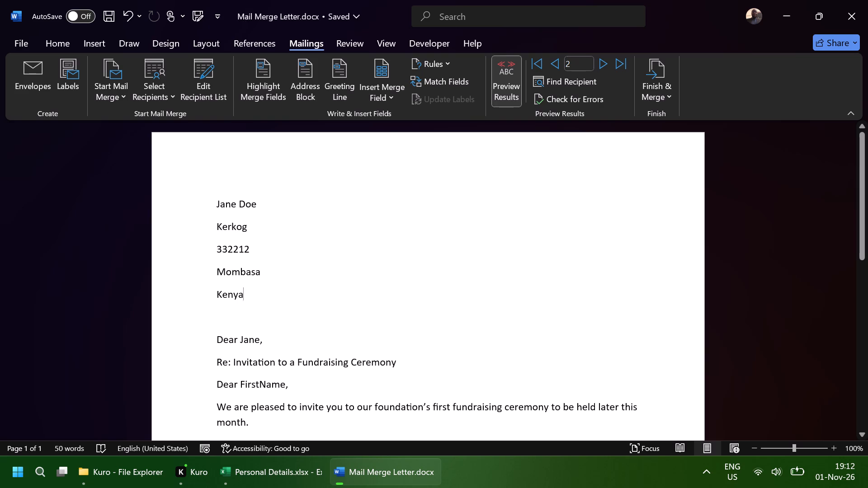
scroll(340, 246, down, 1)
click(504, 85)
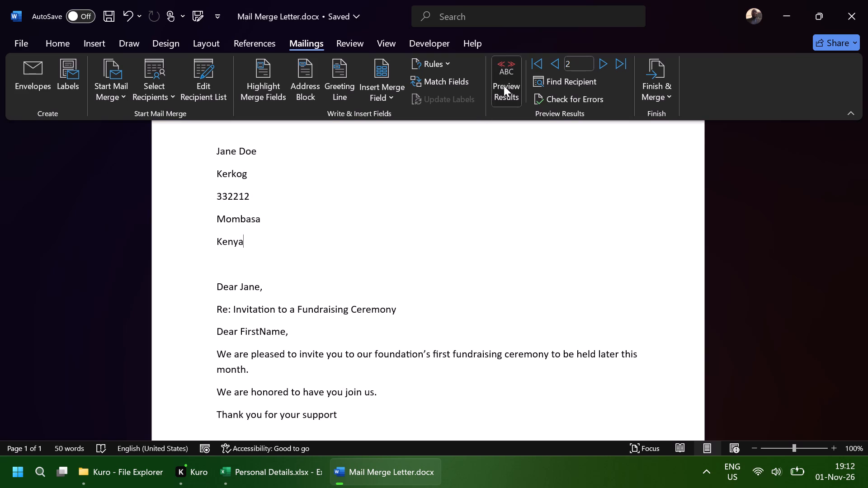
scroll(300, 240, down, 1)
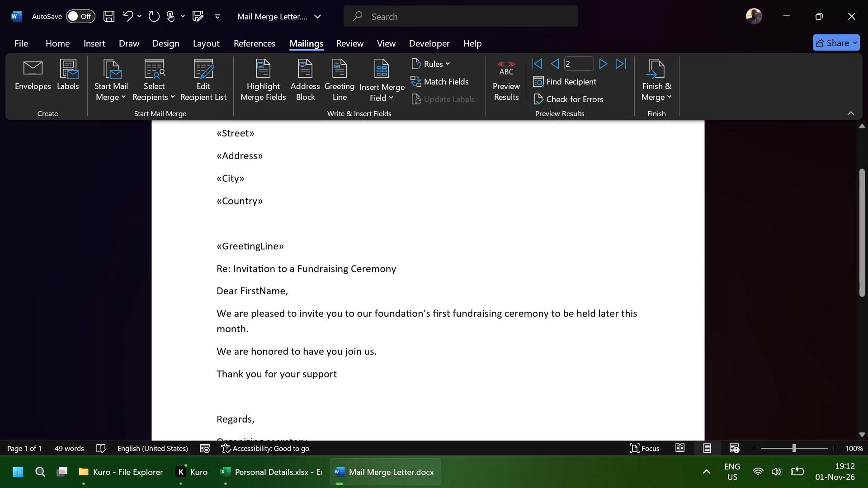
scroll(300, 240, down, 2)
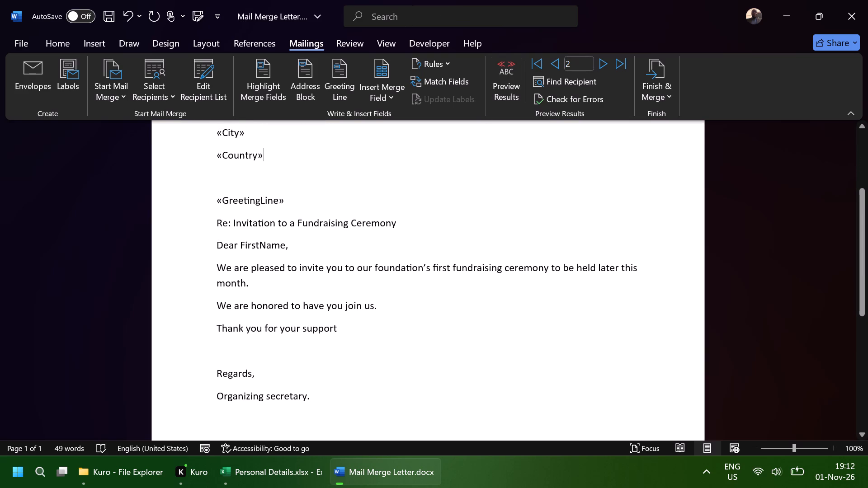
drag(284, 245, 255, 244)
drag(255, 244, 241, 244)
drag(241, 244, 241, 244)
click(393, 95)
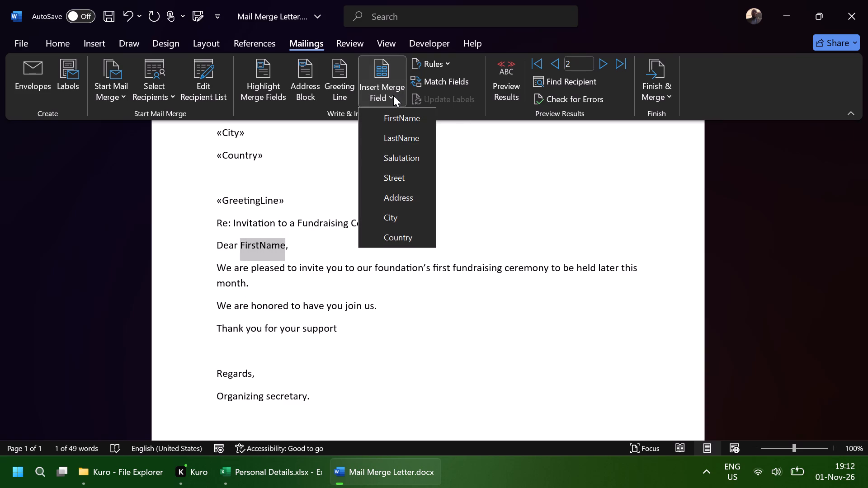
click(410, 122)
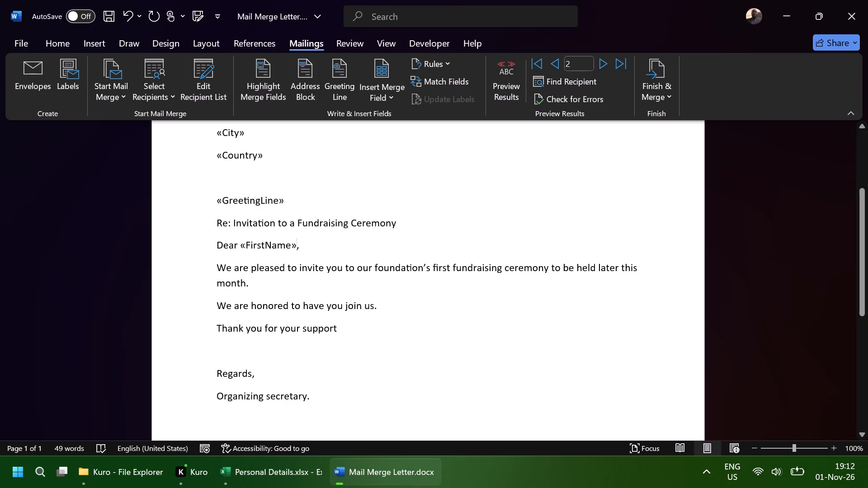
Save the letter and turn on the merge results preview to check the letter from top to bottom.
click(505, 88)
click(505, 88)
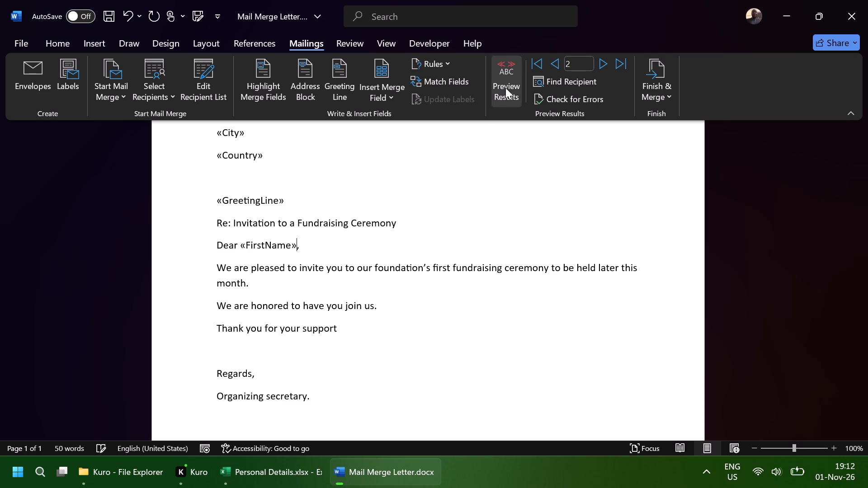
scroll(299, 285, up, 1)
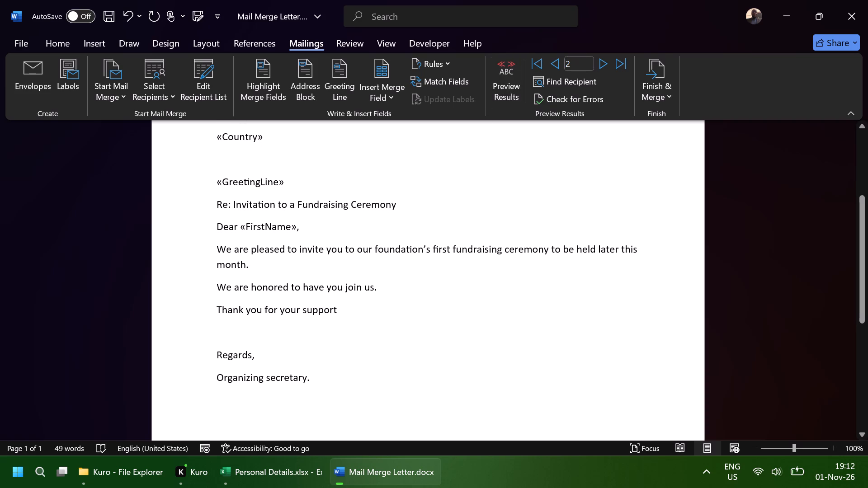
scroll(299, 285, up, 1)
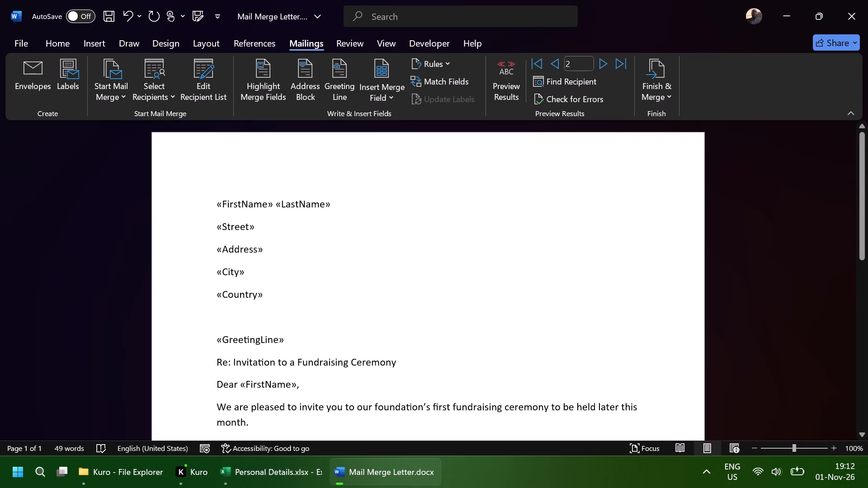
key(ctrl+s)
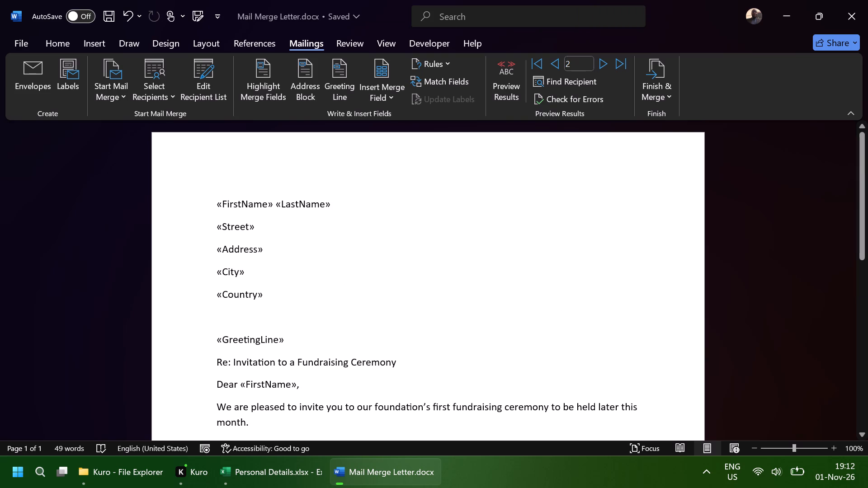
click(506, 76)
scroll(387, 256, down, 1)
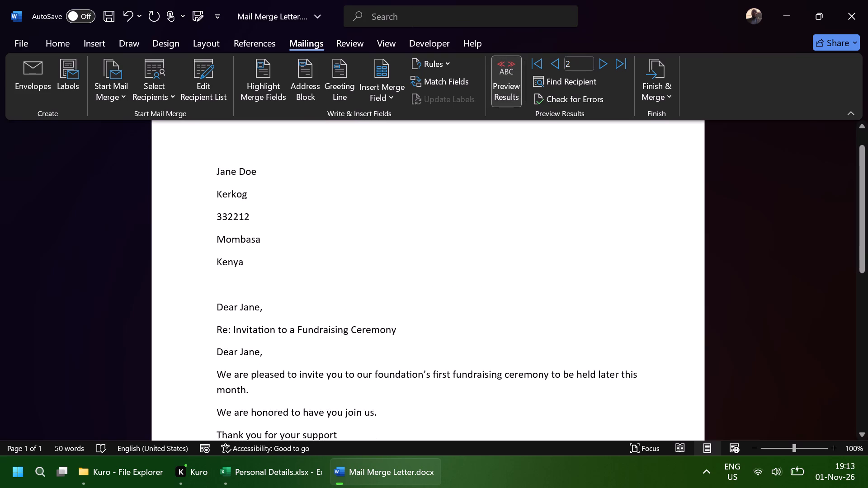
scroll(387, 256, down, 3)
scroll(387, 256, up, 1)
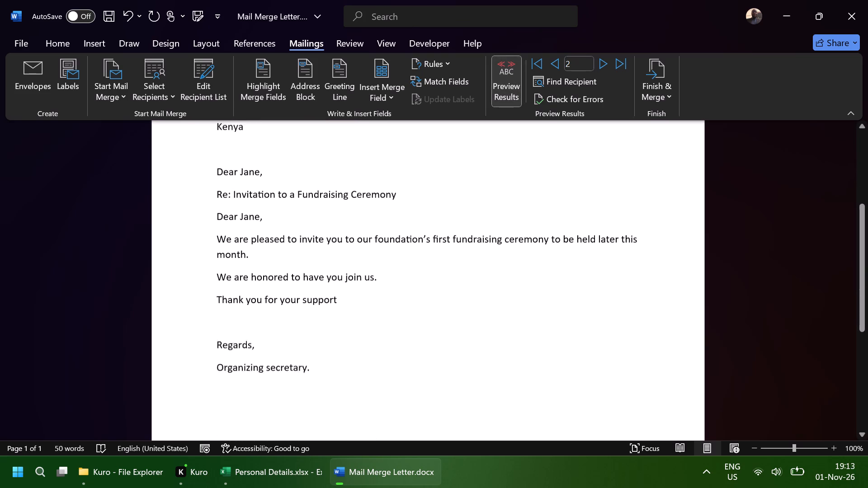
scroll(387, 256, up, 3)
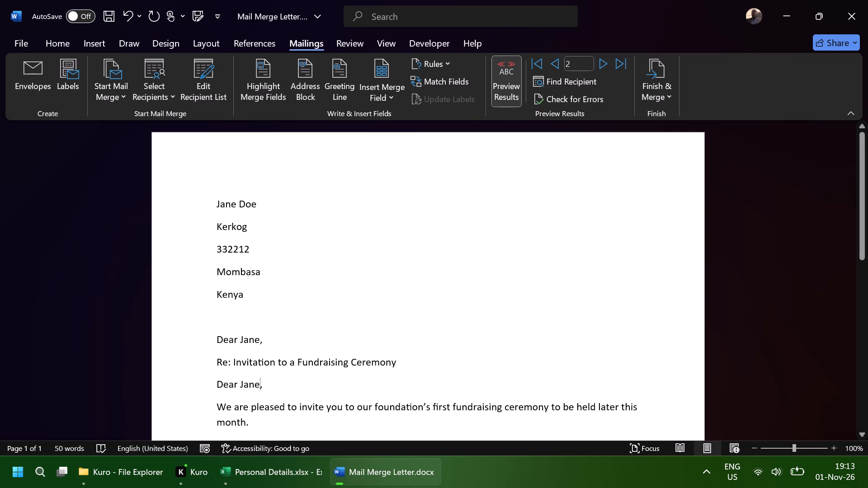
Delete the duplicate "Dear" salutation line between the Re: line and the first body paragraph.
drag(277, 383, 208, 384)
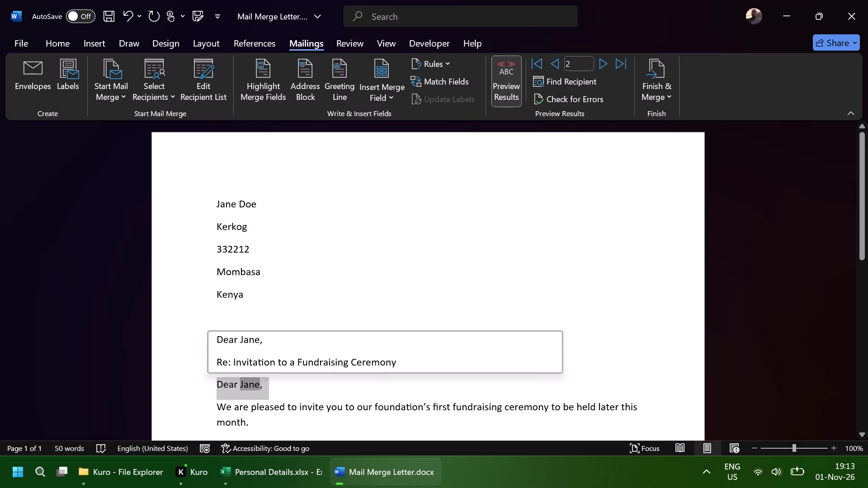
key(BackSpace)
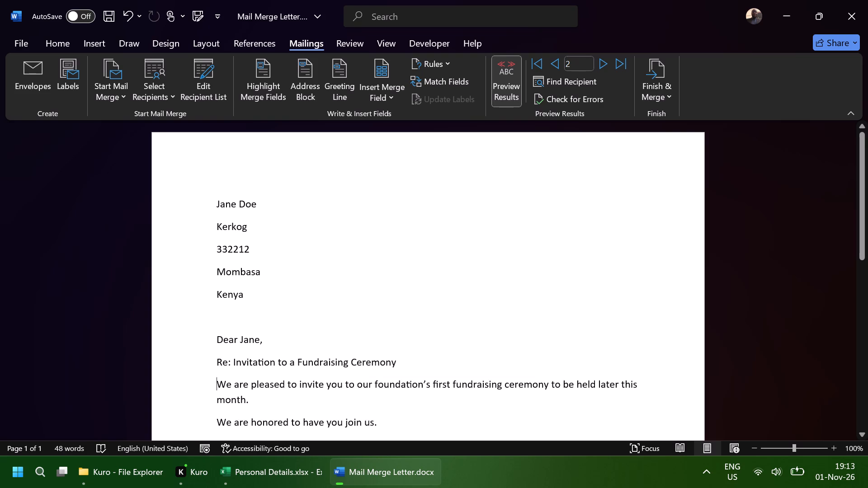
Step forward and back through the recipient records to check the address block and greeting in each previewed letter.
click(603, 63)
click(603, 63)
click(603, 63)
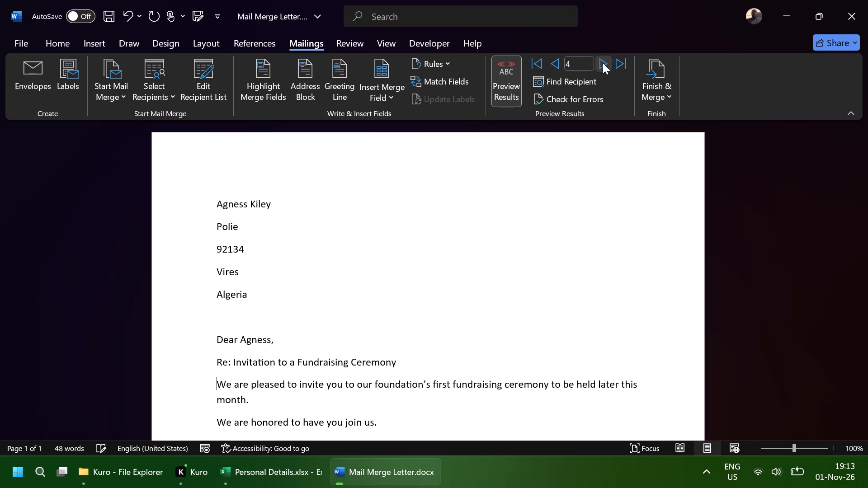
drag(603, 63, 556, 59)
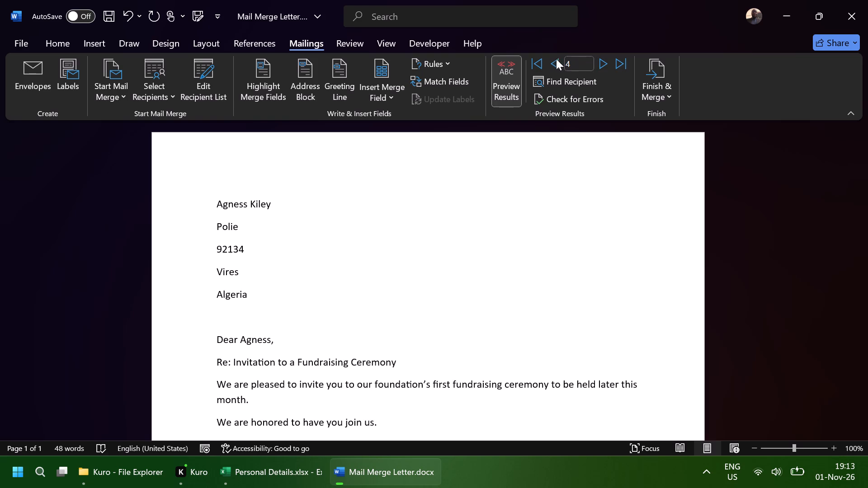
drag(556, 59, 554, 58)
click(554, 58)
click(554, 58)
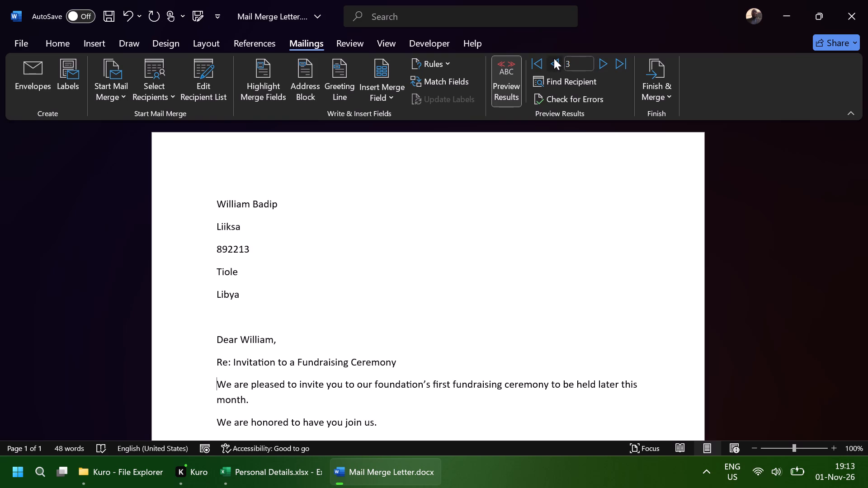
click(554, 58)
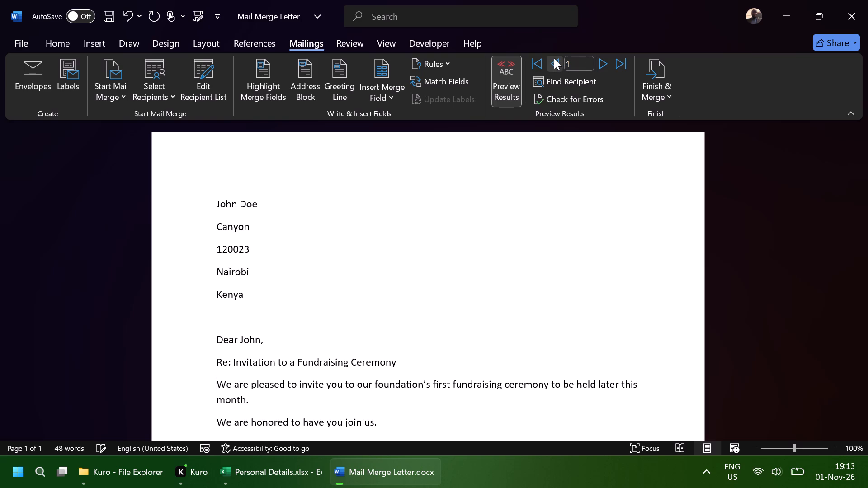
click(554, 58)
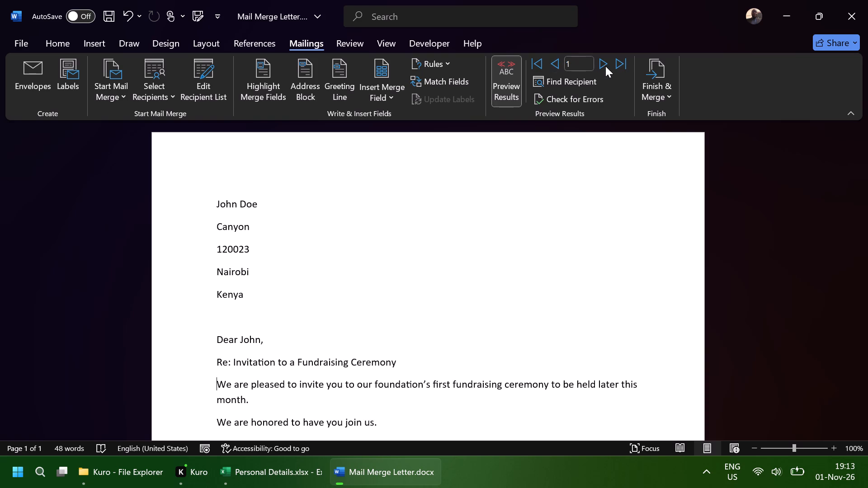
click(607, 67)
click(607, 67)
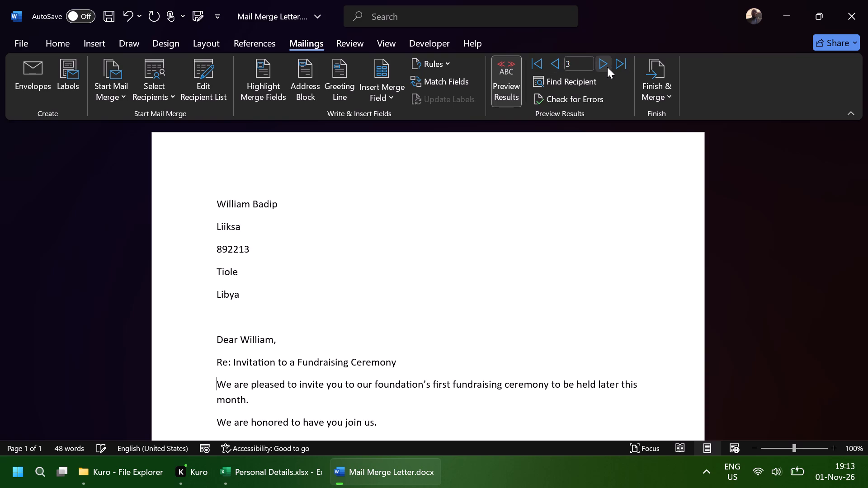
click(607, 67)
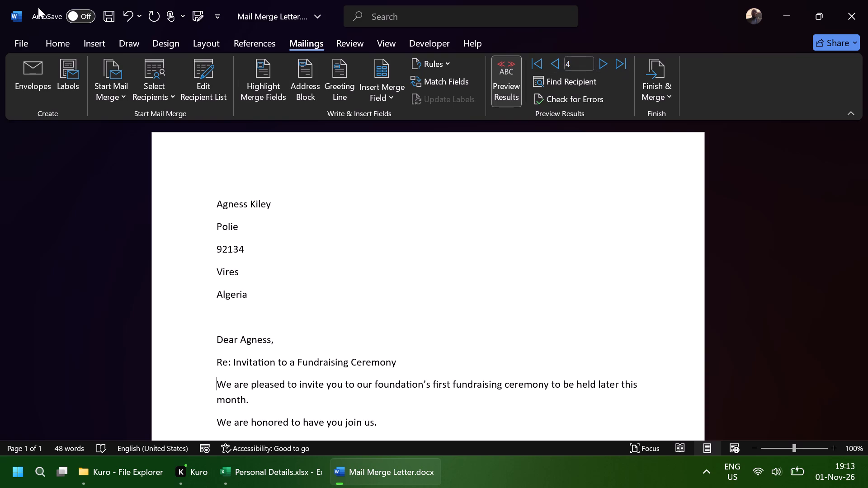
Save the edited mail merge letter.
click(110, 20)
Run the merge error check with the option to complete the merge, pausing to report each error as it occurs.
scroll(331, 243, down, 2)
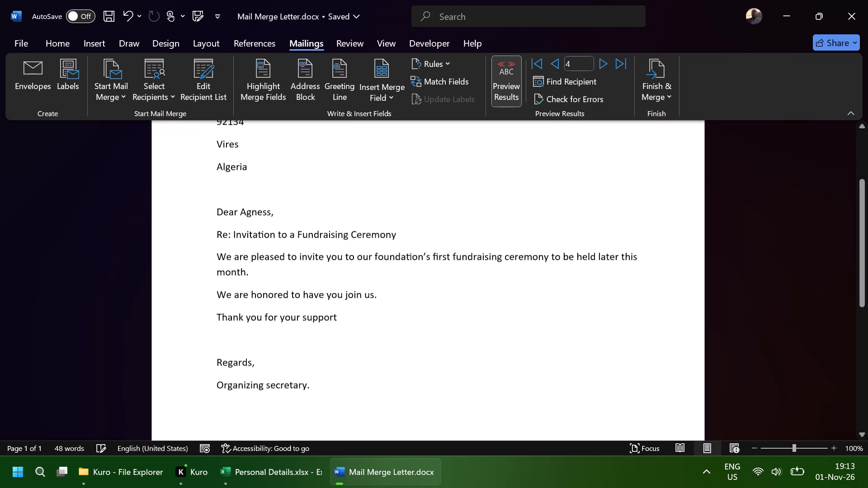
scroll(331, 243, down, 2)
scroll(331, 243, up, 4)
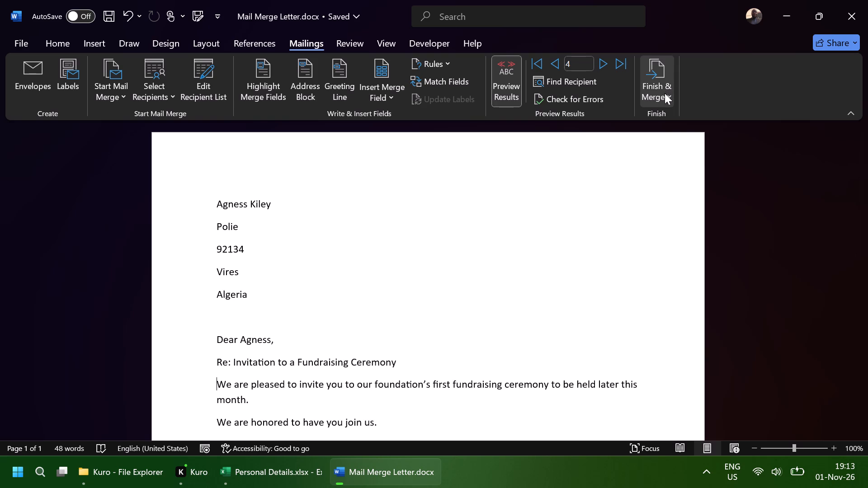
click(665, 94)
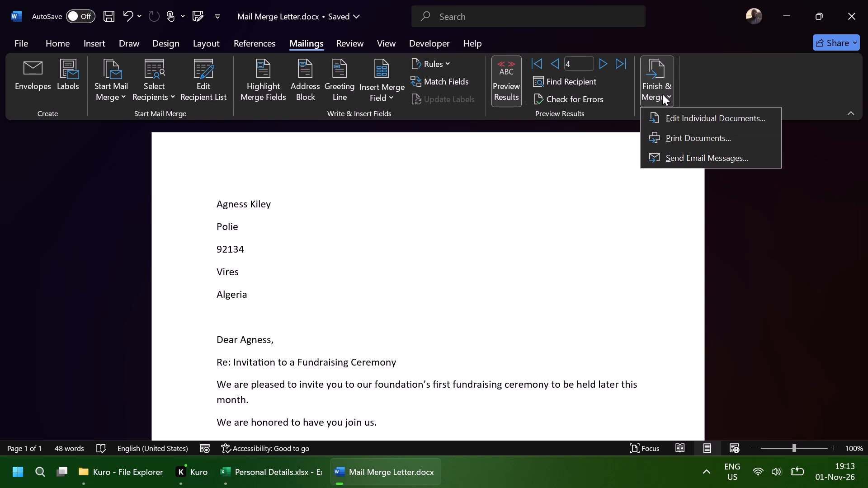
click(576, 101)
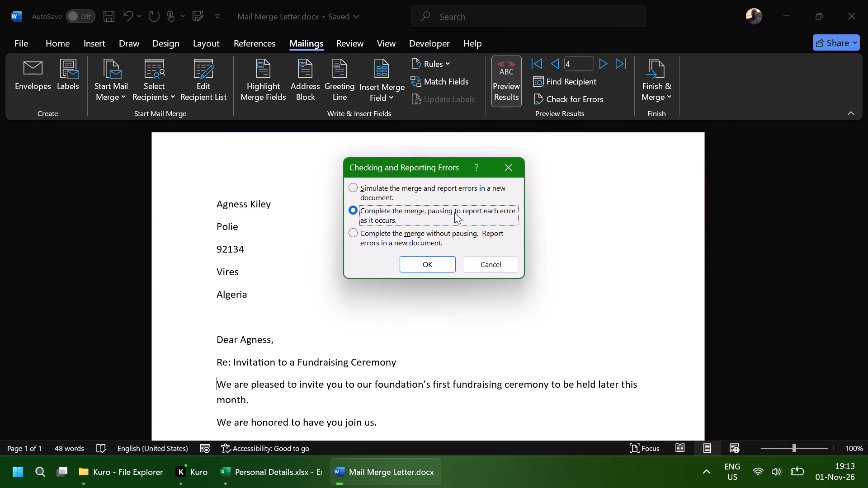
click(419, 264)
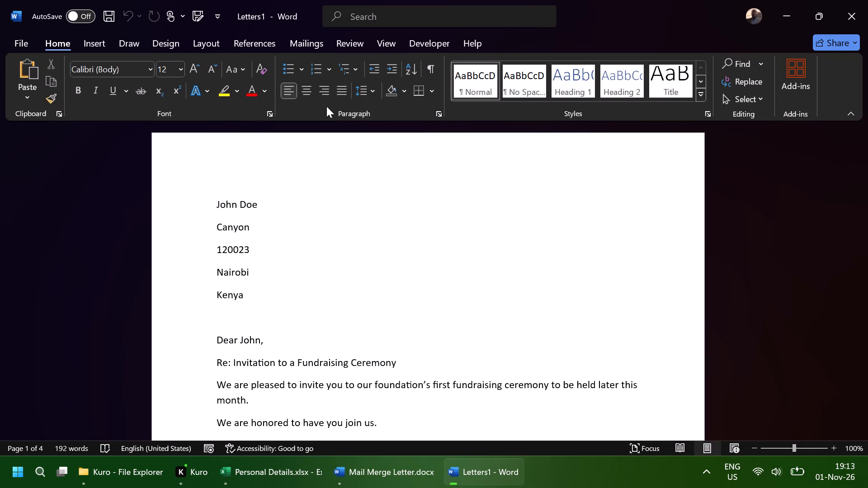
Examine the first merged letter and the available mailing commands in the new letters document.
click(294, 42)
click(263, 253)
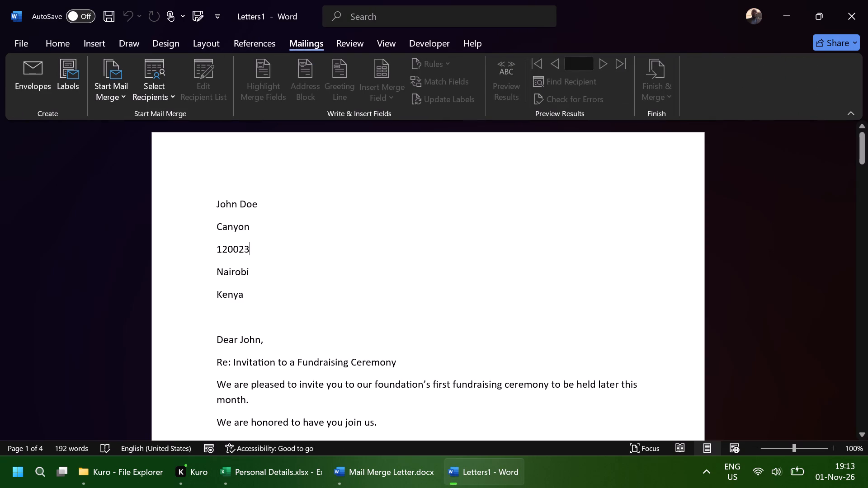
click(262, 220)
click(240, 223)
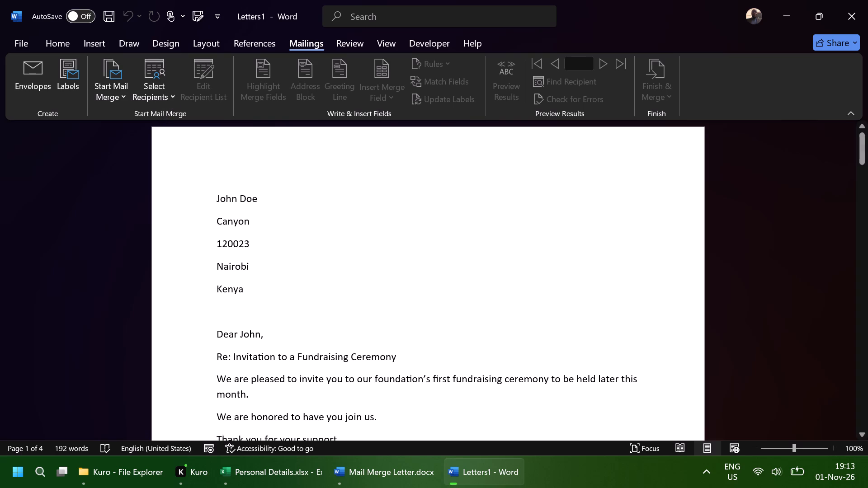
scroll(262, 263, down, 1)
click(255, 242)
scroll(255, 242, up, 1)
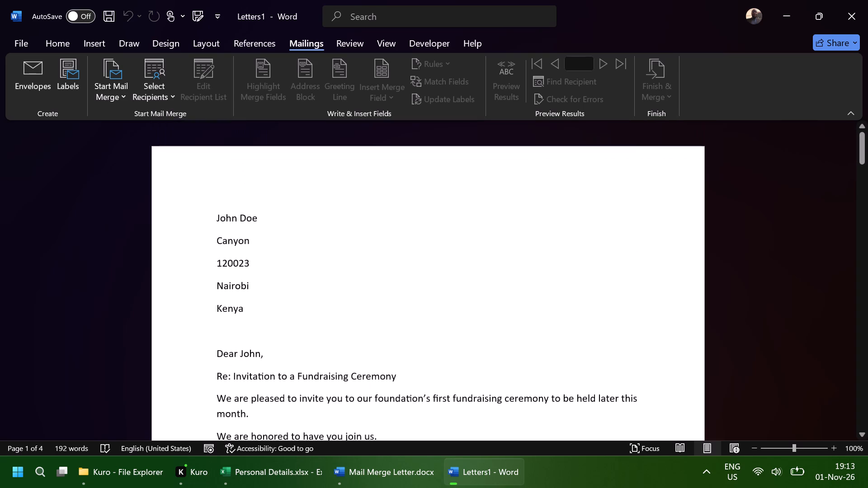
scroll(255, 242, up, 1)
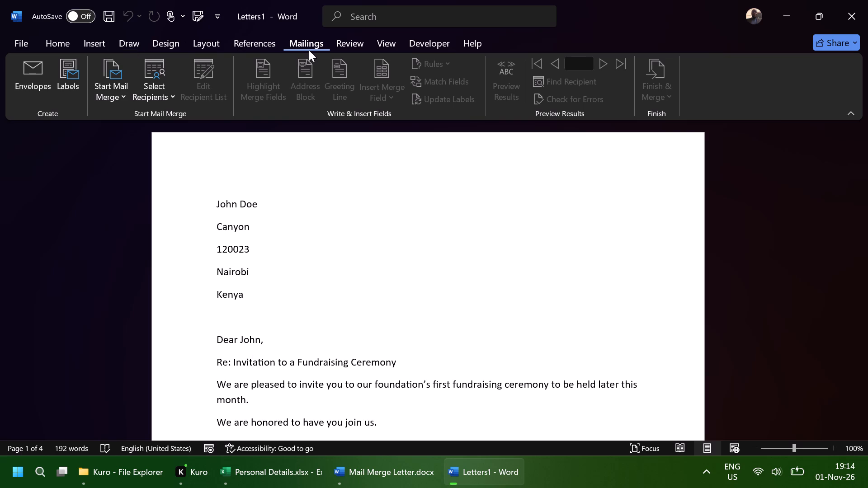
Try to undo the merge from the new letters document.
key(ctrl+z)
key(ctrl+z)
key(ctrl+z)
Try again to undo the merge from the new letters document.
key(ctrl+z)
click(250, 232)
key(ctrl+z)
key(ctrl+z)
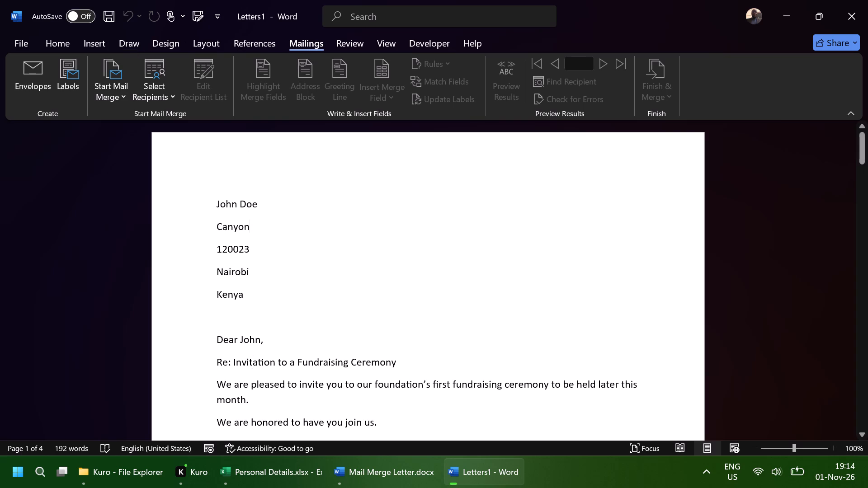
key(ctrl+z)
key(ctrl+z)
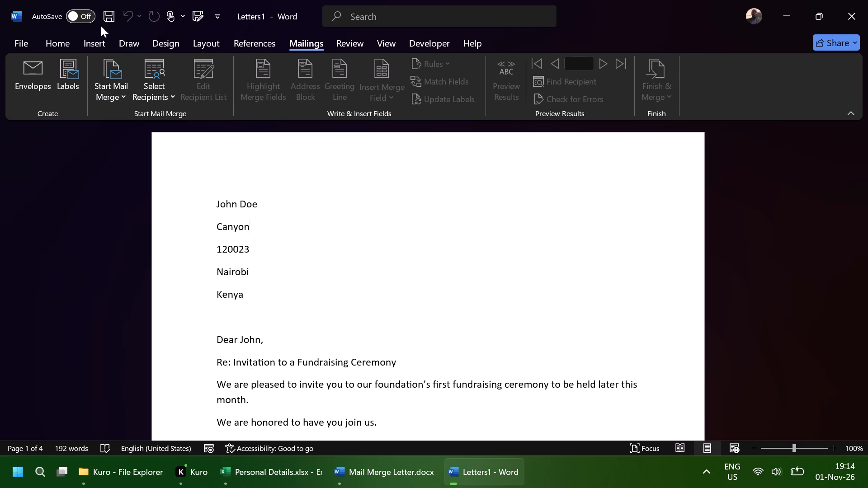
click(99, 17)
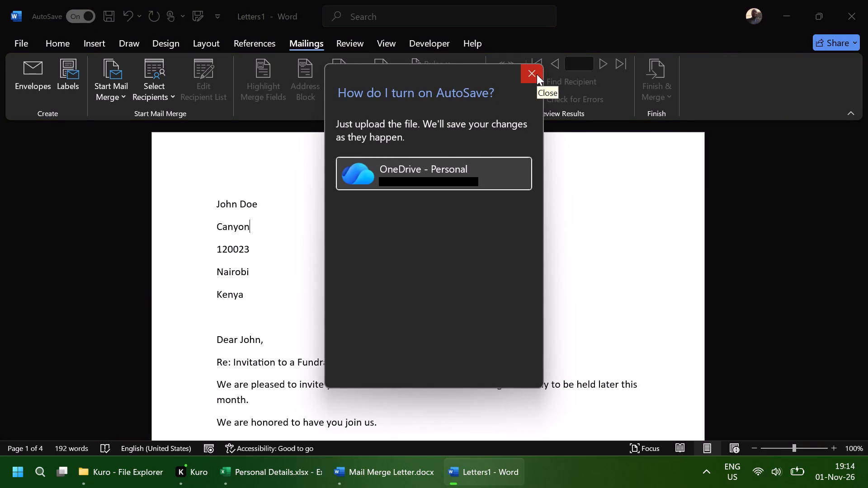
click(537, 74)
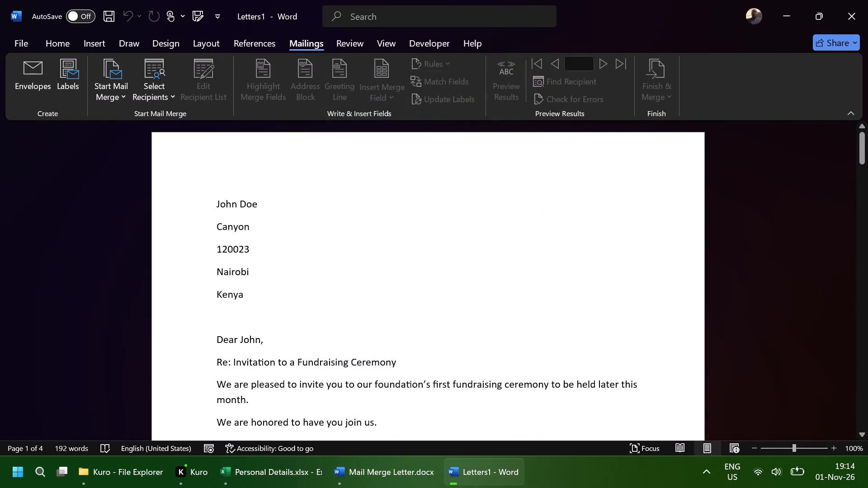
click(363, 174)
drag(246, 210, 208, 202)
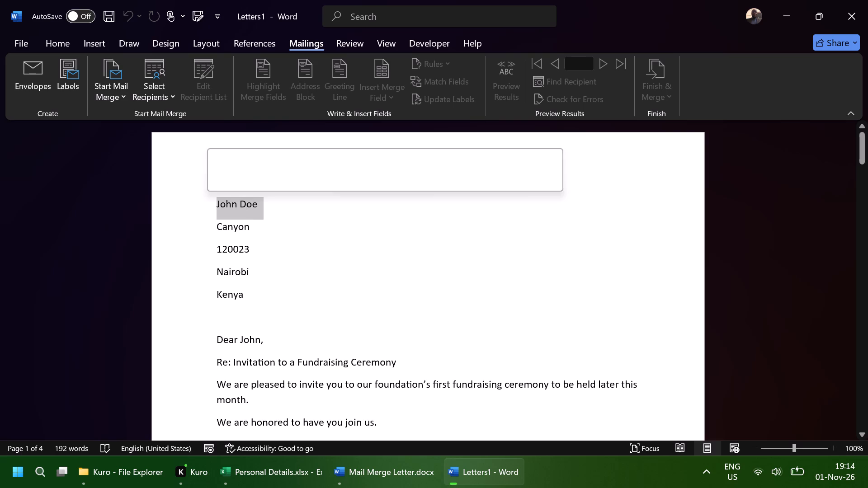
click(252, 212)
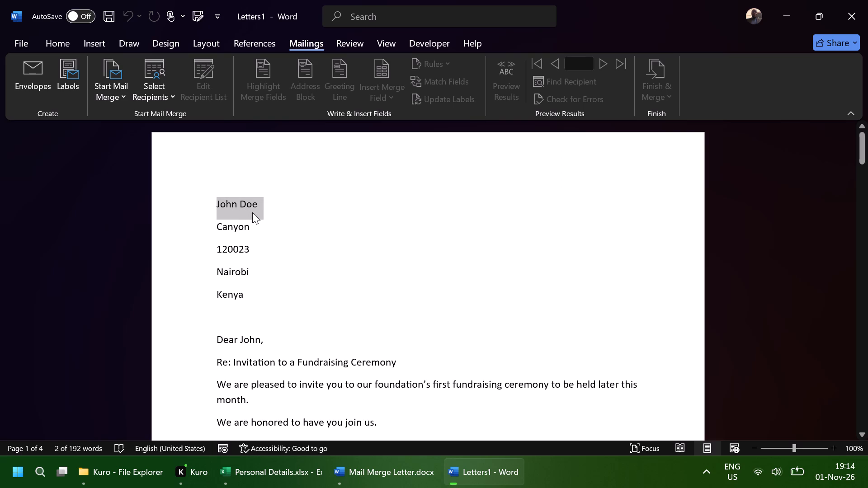
Attach Sheet1$ of the workbook in the Kuro project folder as the recipient list, with the first row as column headers.
click(173, 95)
click(199, 139)
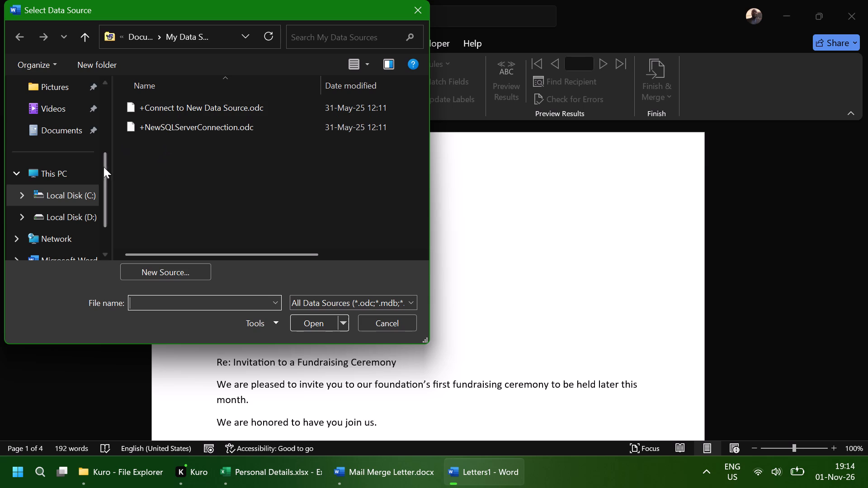
click(92, 206)
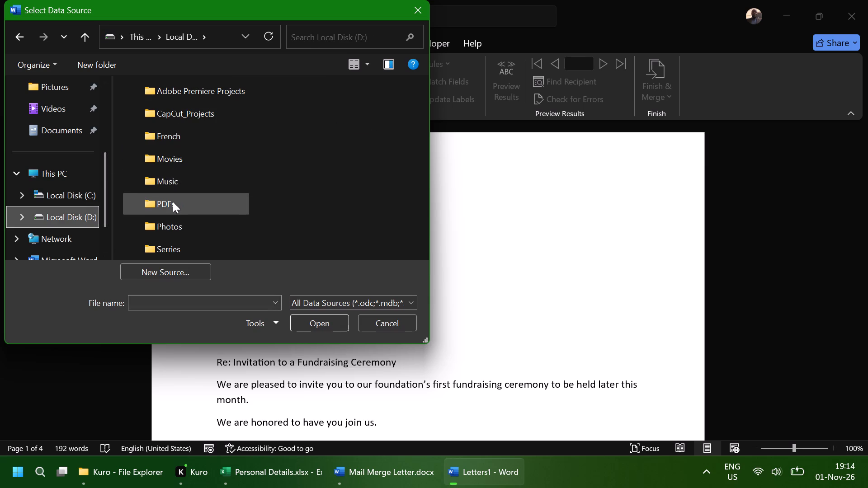
double_click(173, 202)
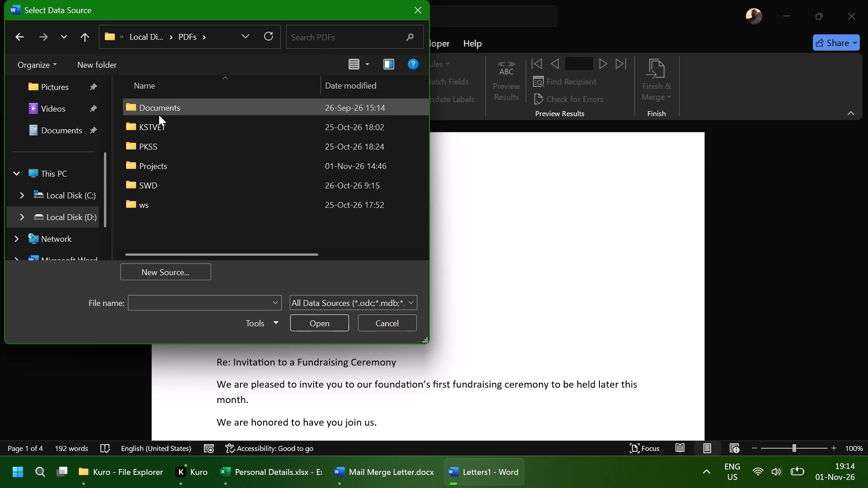
double_click(158, 168)
double_click(150, 223)
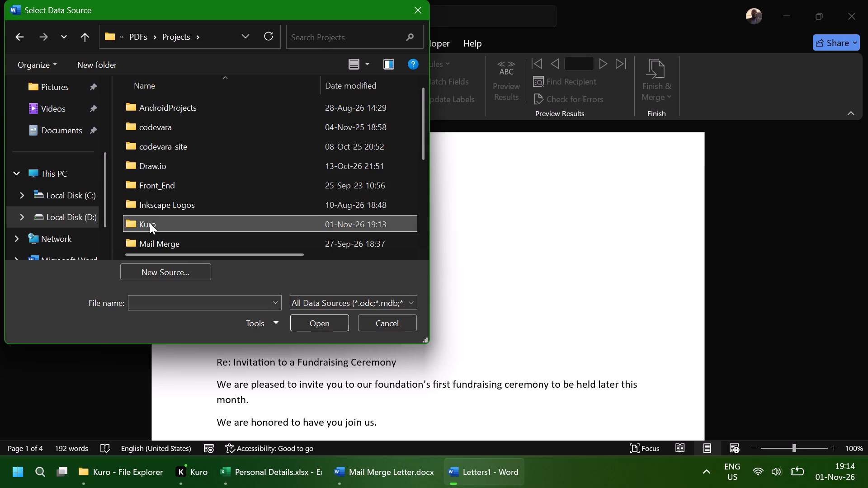
double_click(184, 128)
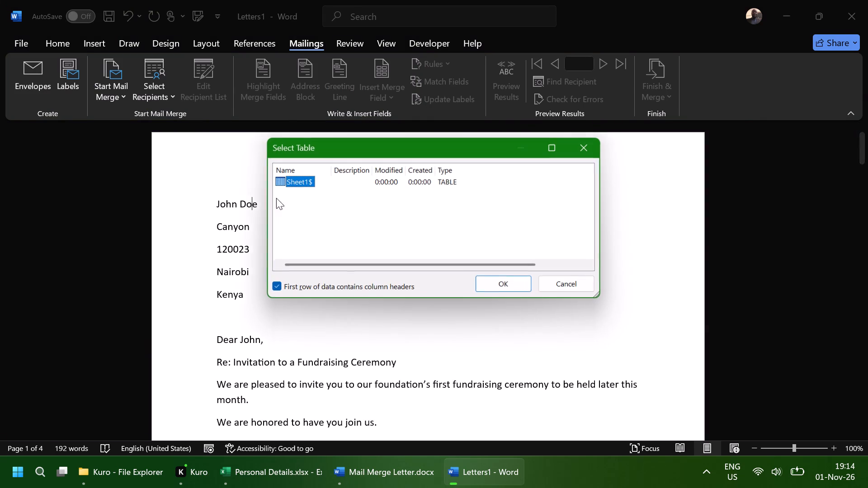
click(506, 283)
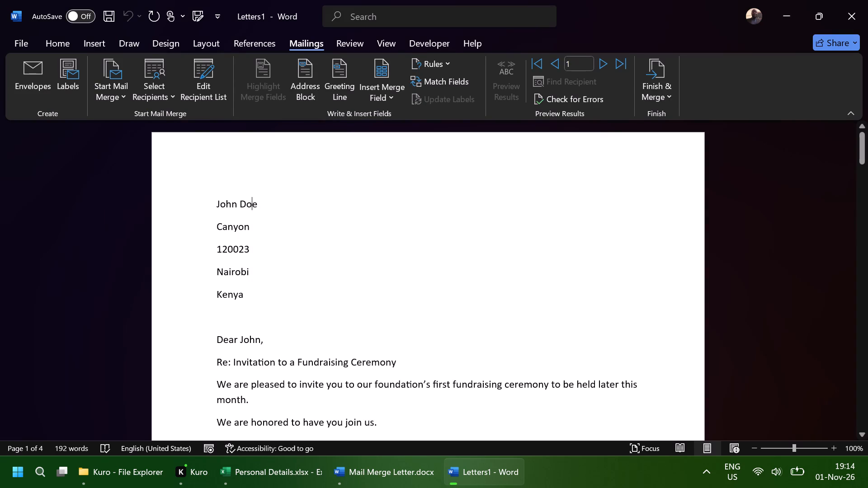
Step through the recipient records to record 4 and back to record 3, examining the name line of the letter.
click(605, 65)
click(605, 65)
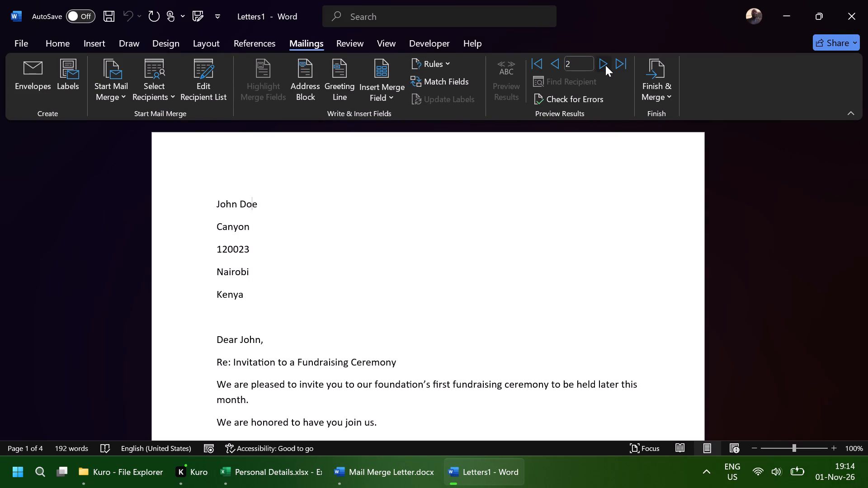
click(605, 65)
click(605, 65)
click(555, 65)
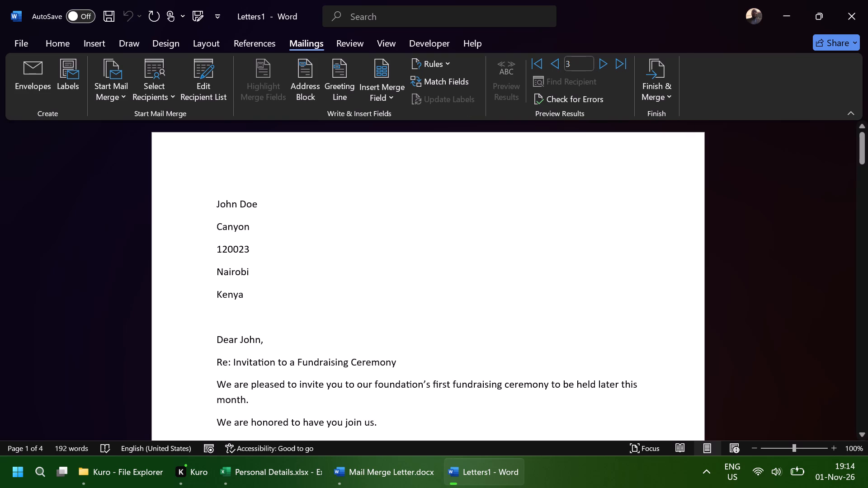
drag(259, 202, 223, 204)
click(223, 204)
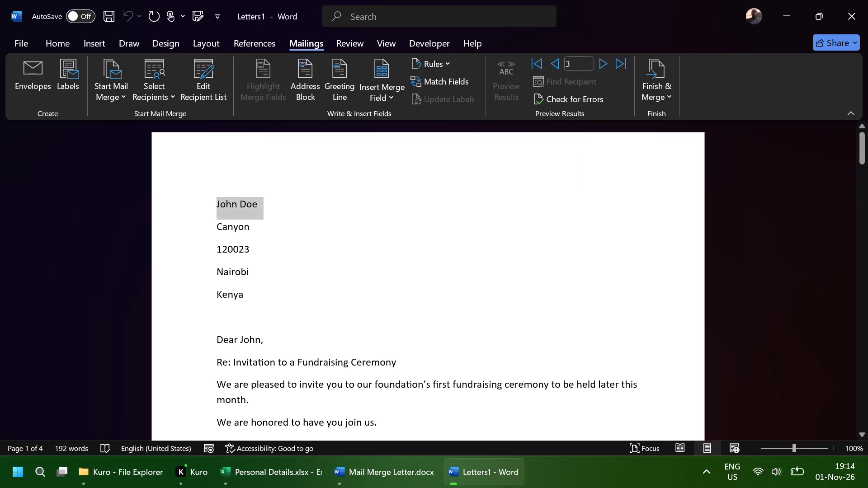
drag(235, 204, 214, 203)
Insert a greeting line at the salutation using Dear, the first-name-only format (Joshua) and a comma.
drag(258, 342, 216, 336)
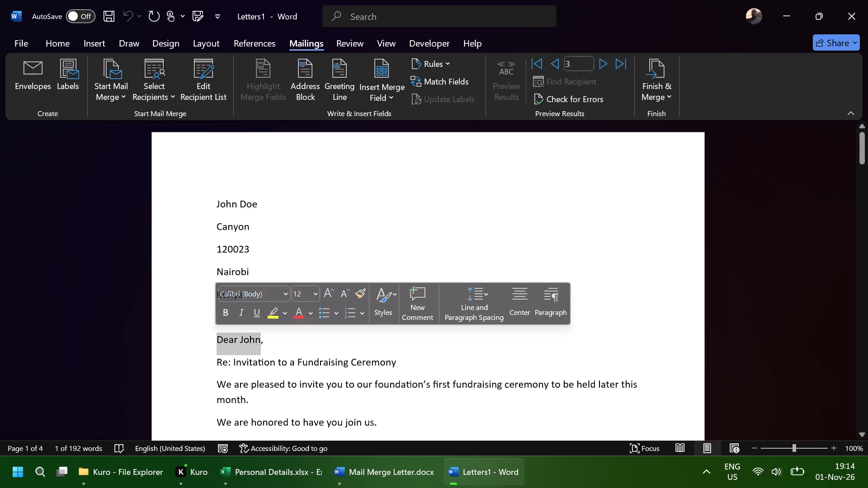
click(268, 341)
drag(268, 341, 224, 341)
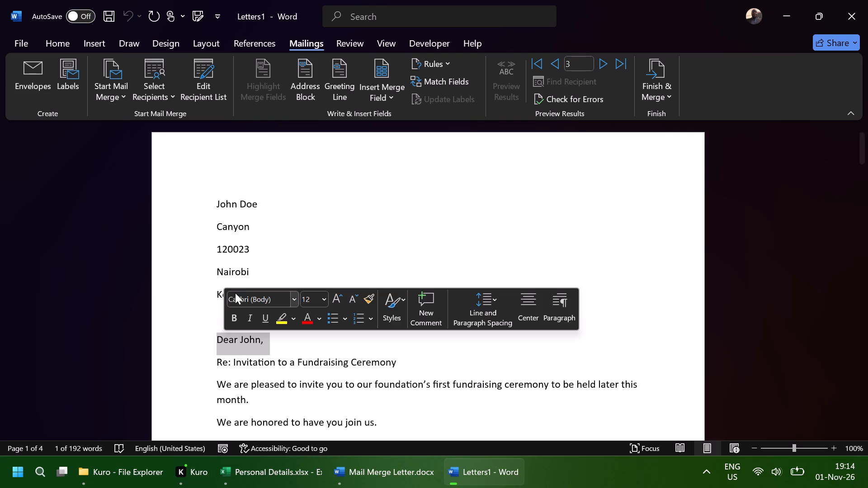
click(338, 85)
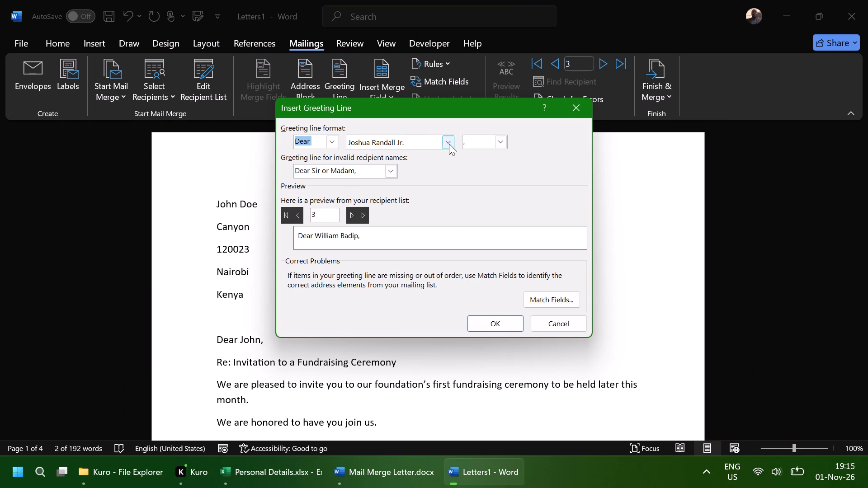
click(449, 144)
scroll(399, 188, down, 2)
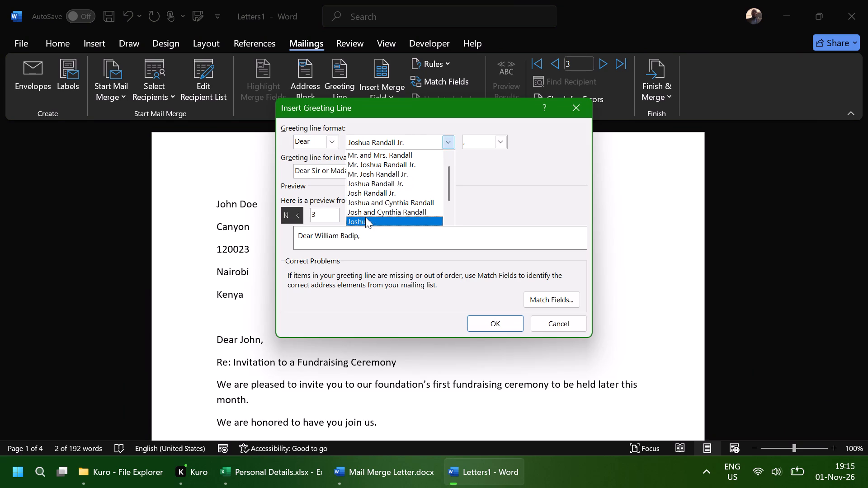
click(358, 221)
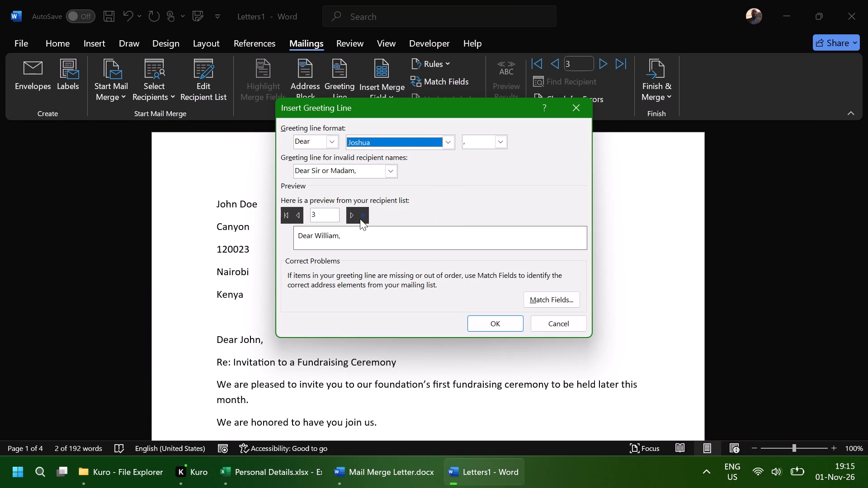
click(353, 218)
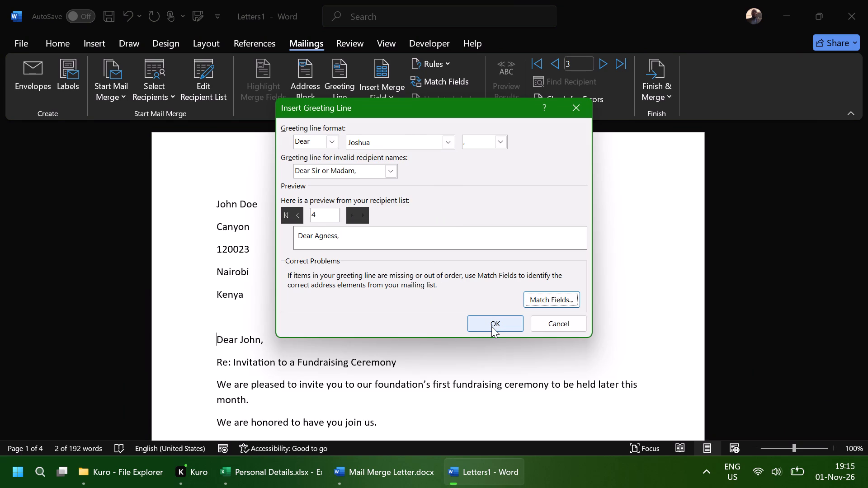
click(491, 326)
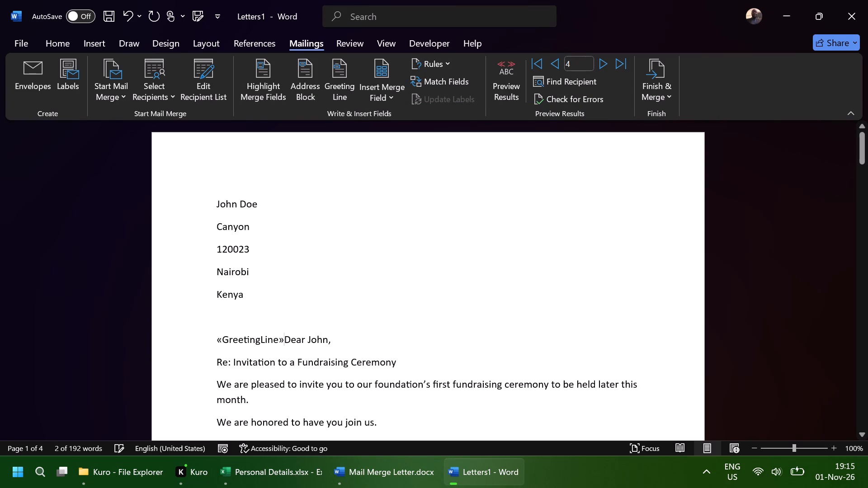
Delete the static text "Dear John," following the GreetingLine field.
key(Delete)
key(Delete)
key(Delete)
key(Delete)
key(Delete)
key(Delete)
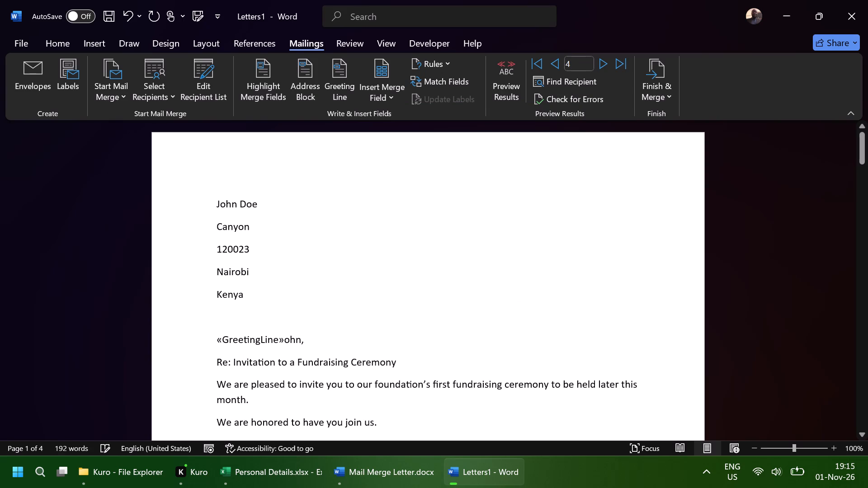
key(Delete)
key(Delete)
key(Delete)
key(Delete)
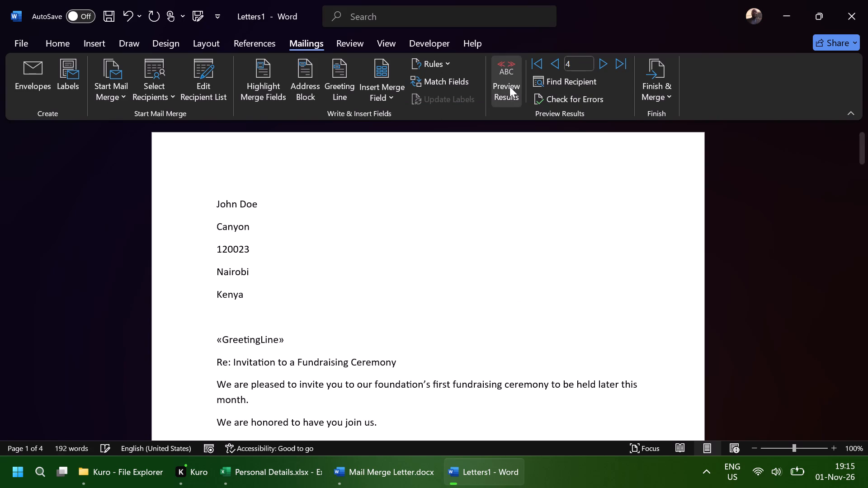
Preview the merged greeting for record 4, and return to the merge field view.
click(512, 81)
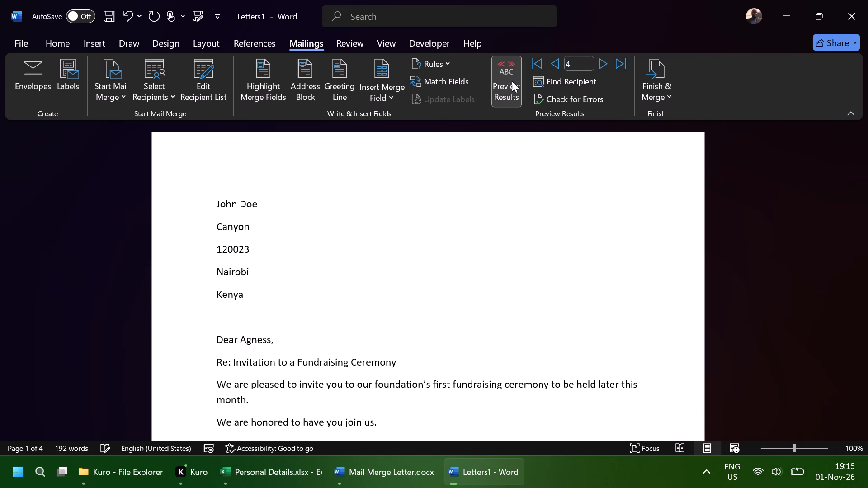
click(512, 81)
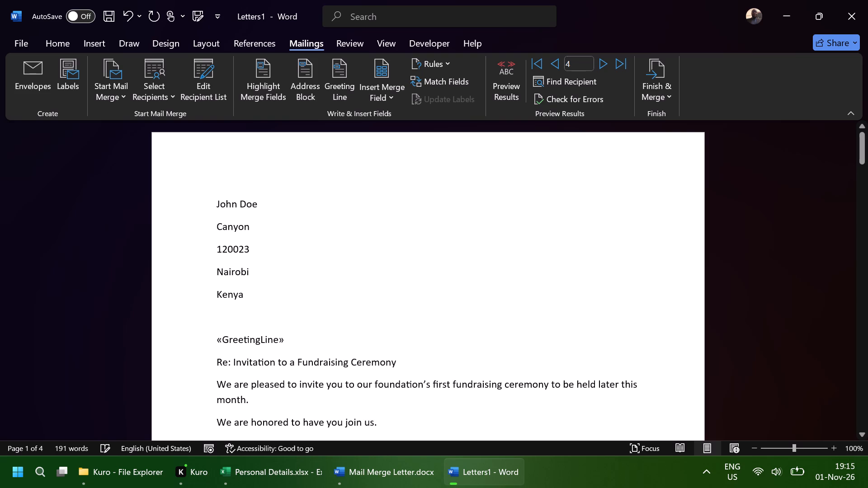
Replace the static first and last names atop the address with the FirstName and LastName merge fields.
drag(235, 205, 219, 203)
drag(219, 203, 217, 202)
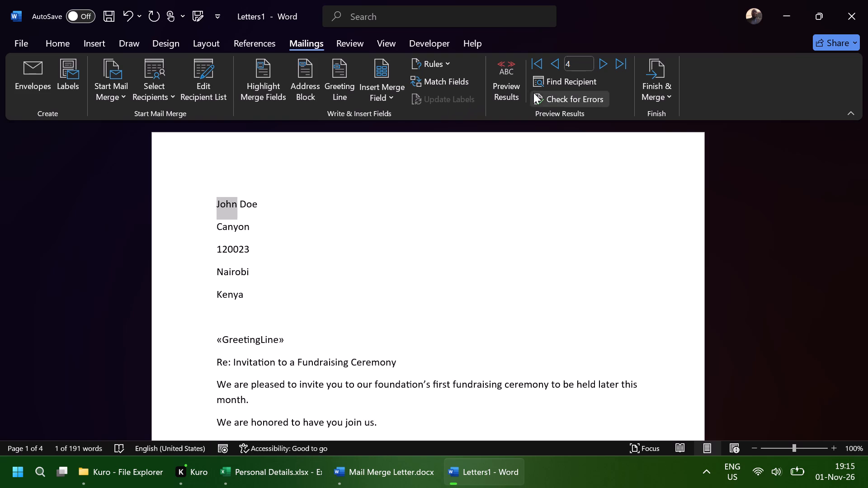
click(388, 91)
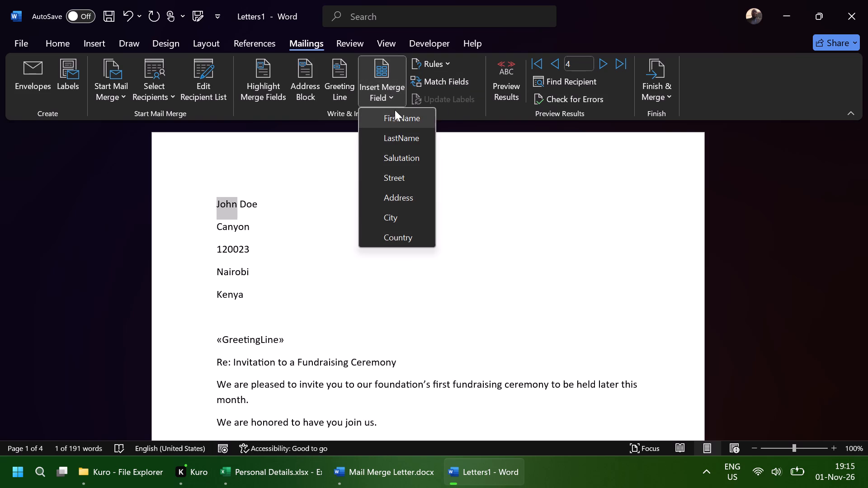
click(401, 116)
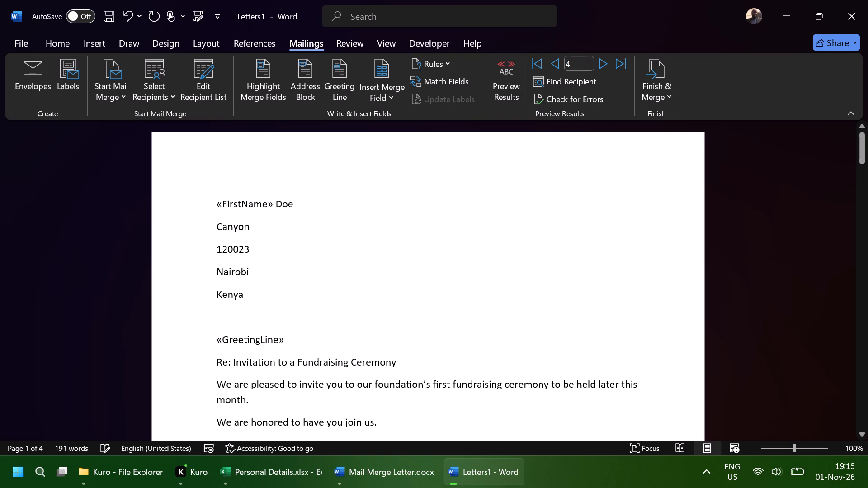
drag(292, 203, 278, 202)
click(395, 95)
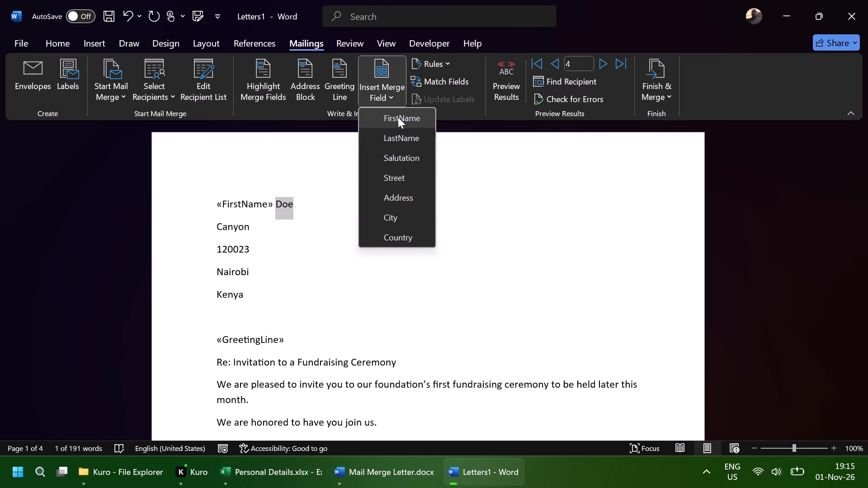
click(405, 135)
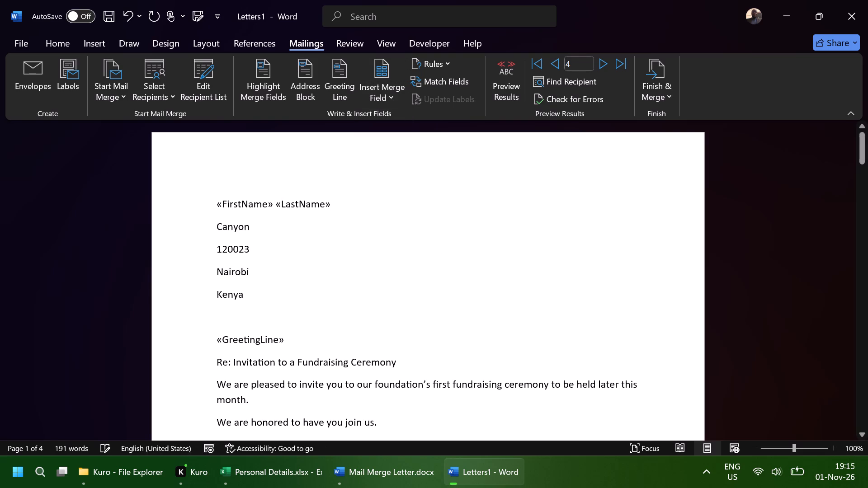
Replace the static street name Canyon below the recipient's name with the Street merge field.
drag(248, 229, 220, 227)
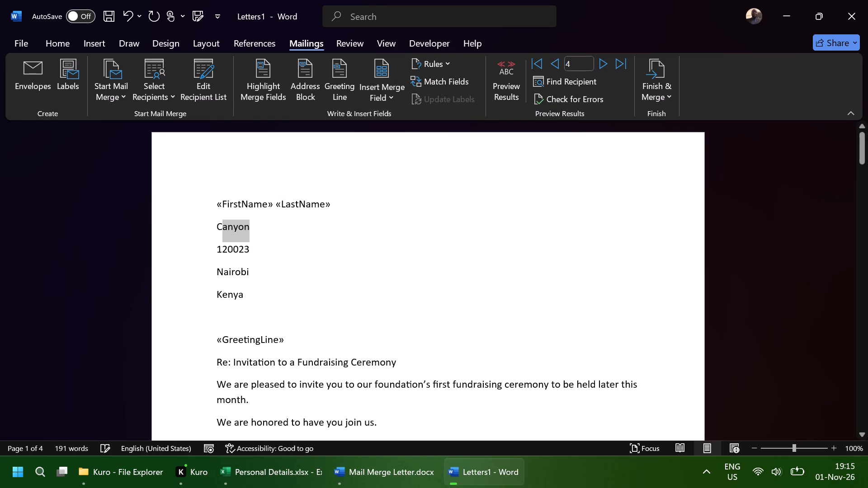
drag(220, 227, 218, 225)
click(218, 225)
key(ctrl+shift+Right)
key(shift+Left)
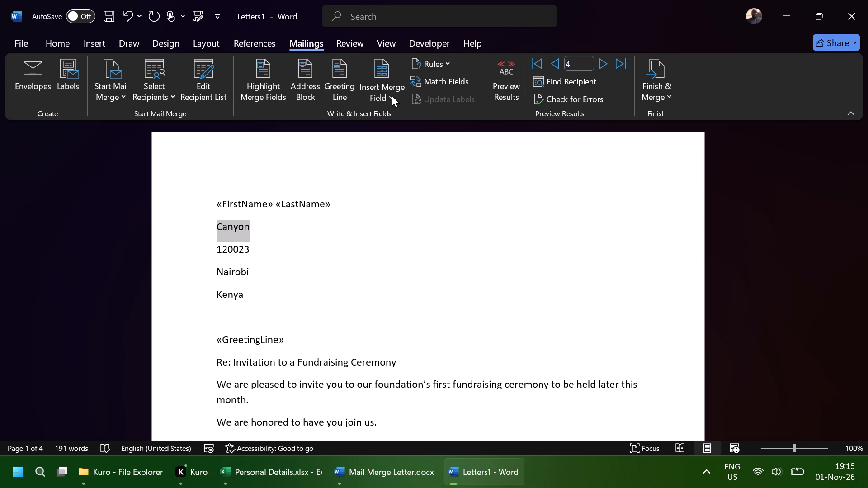
click(392, 95)
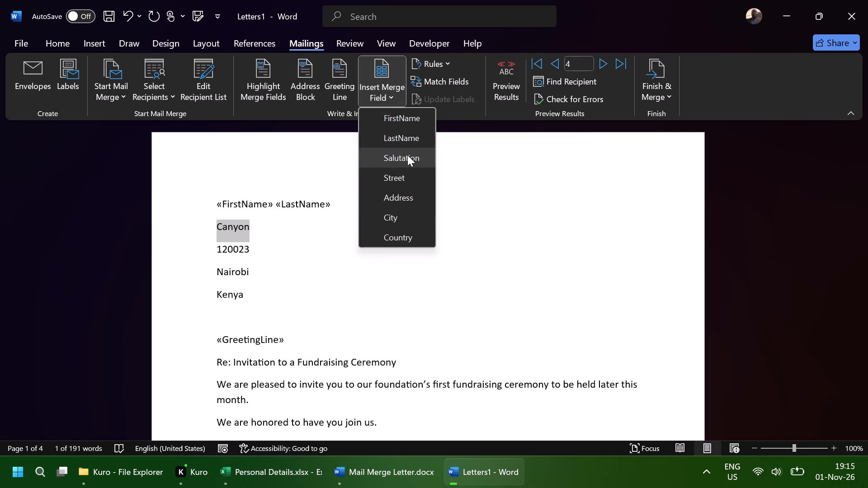
click(401, 174)
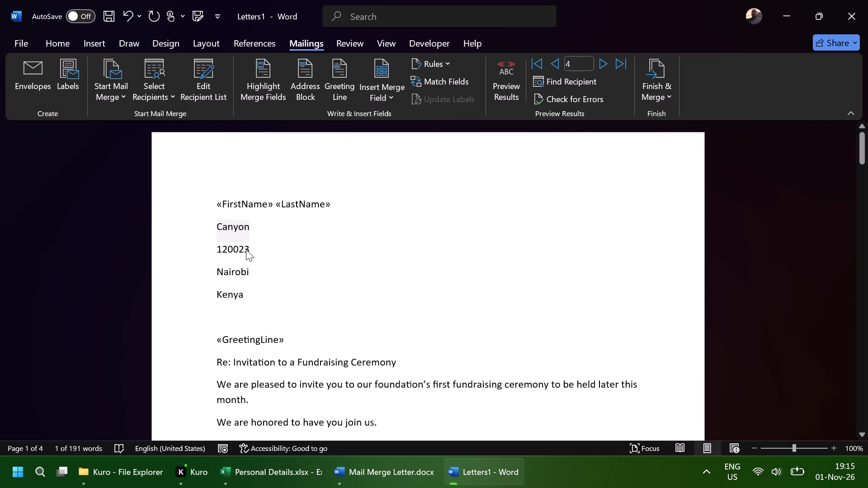
Replace the static address number below the Street field with the Address merge field.
drag(219, 253, 250, 251)
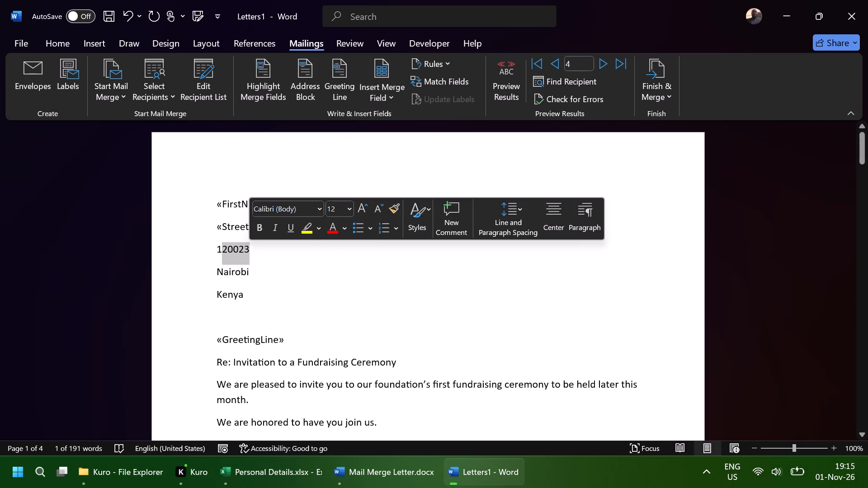
key(Right)
key(ctrl+shift+Left)
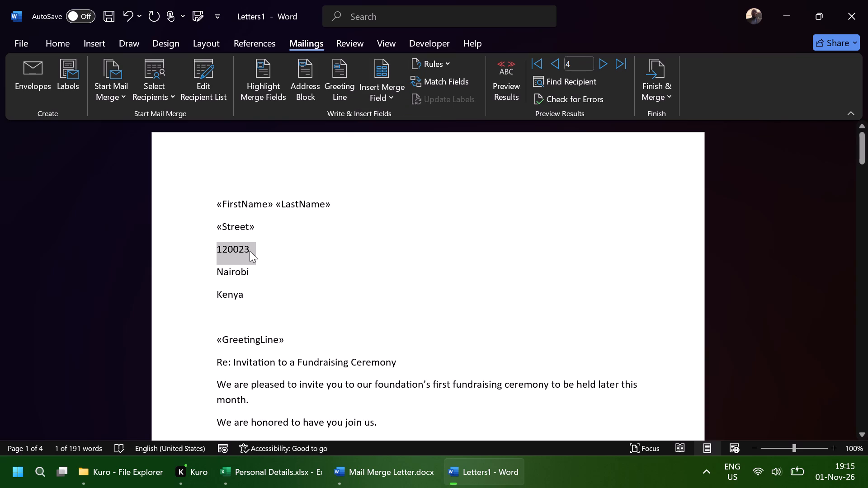
key(shift+Right)
key(Right)
key(Right)
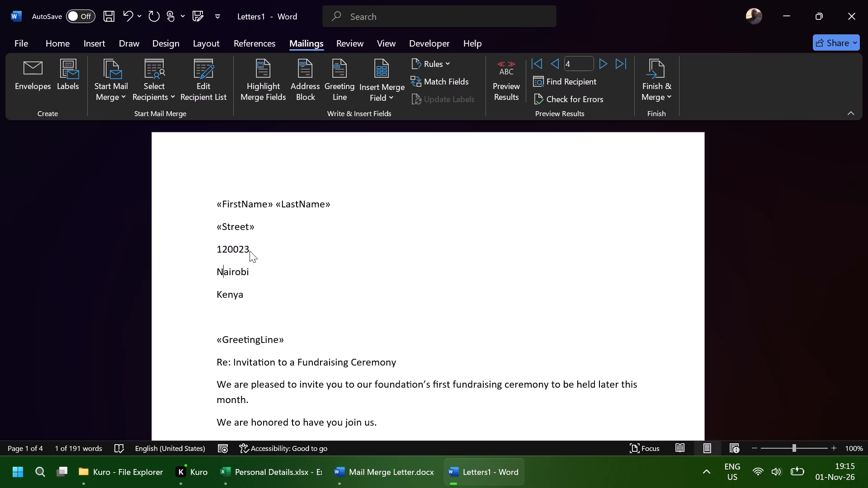
key(Left)
key(Left)
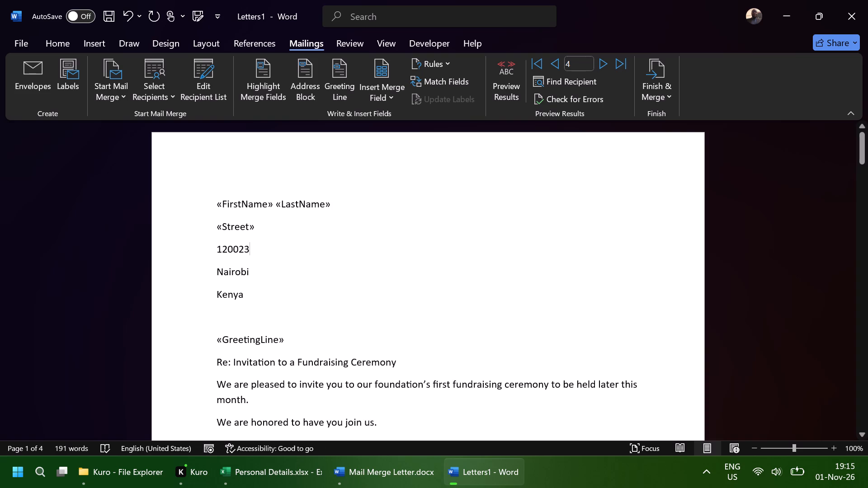
drag(217, 249, 249, 249)
key(shift+Left)
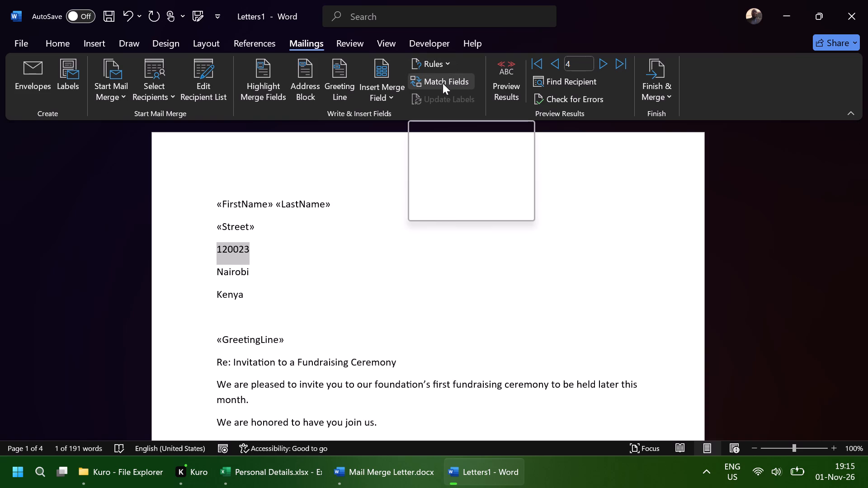
click(393, 98)
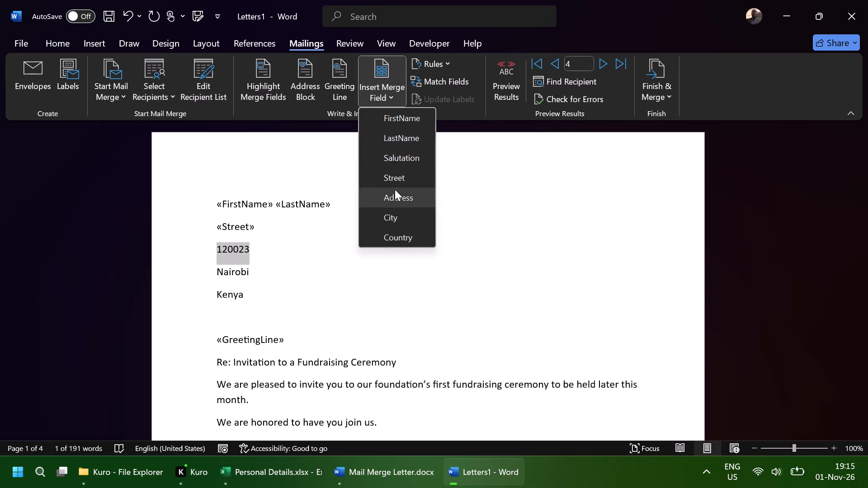
click(397, 200)
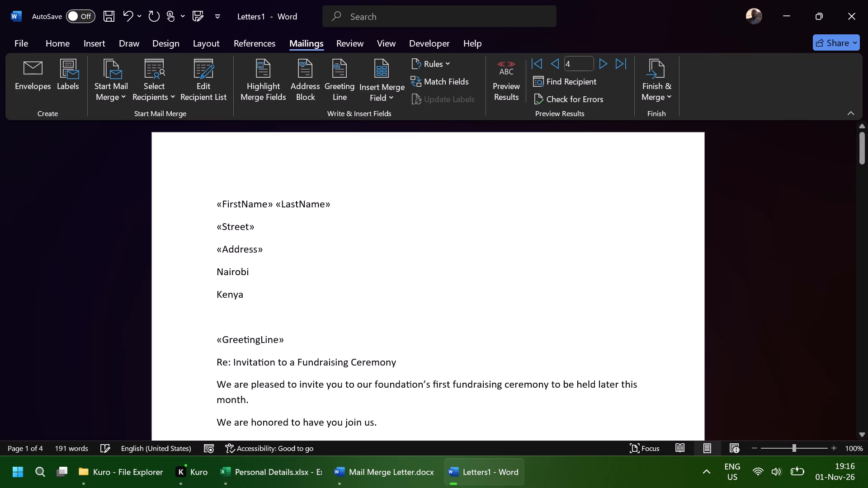
Replace the static city Nairobi and country Kenya in the address with the City and Country merge fields.
drag(217, 275, 251, 274)
key(shift+Left)
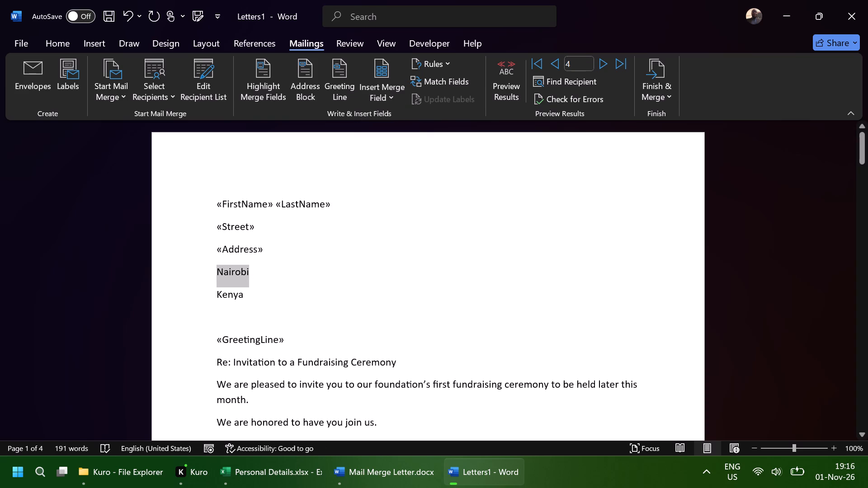
click(391, 95)
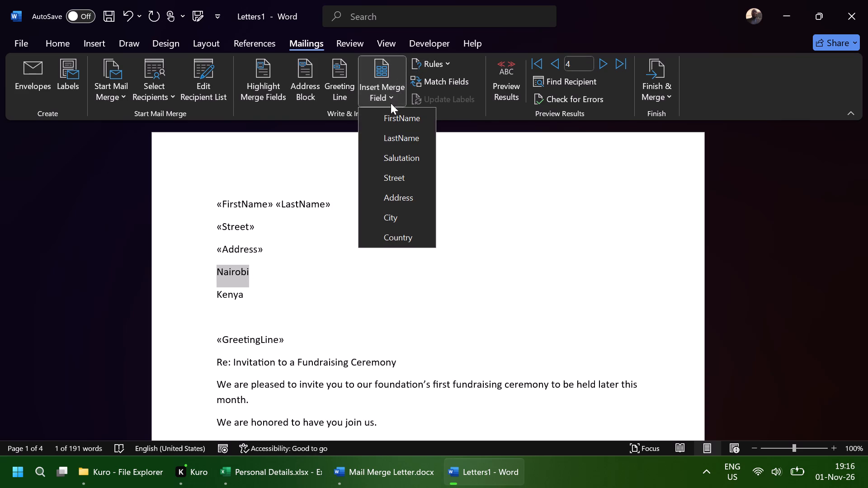
click(392, 217)
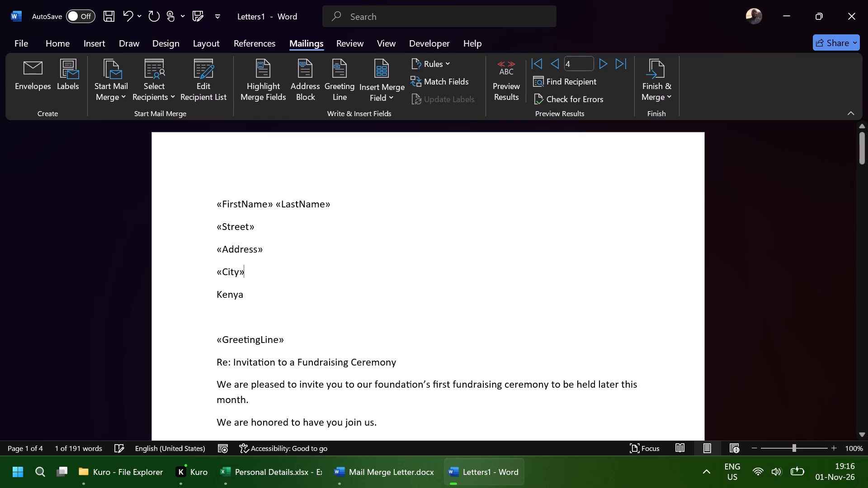
drag(217, 298, 243, 299)
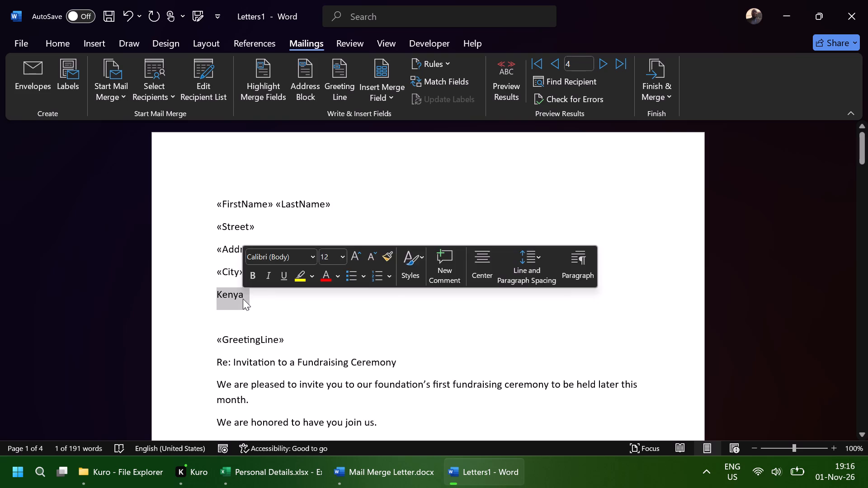
key(shift+Left)
click(394, 88)
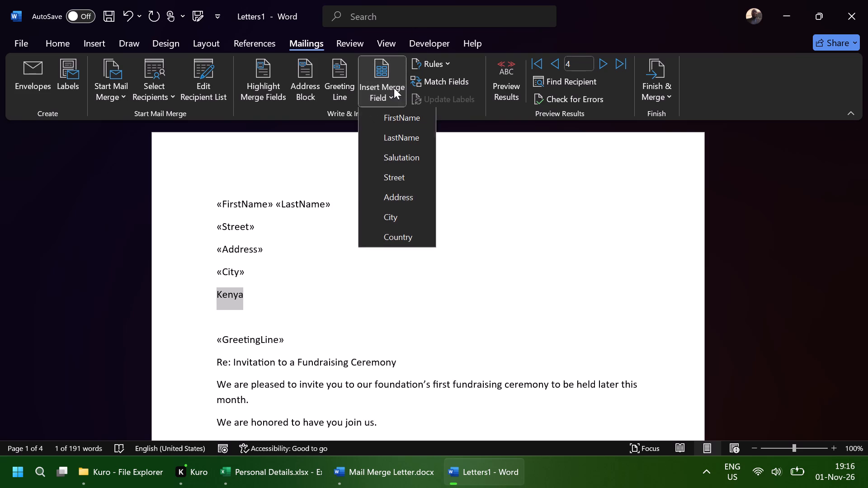
click(400, 237)
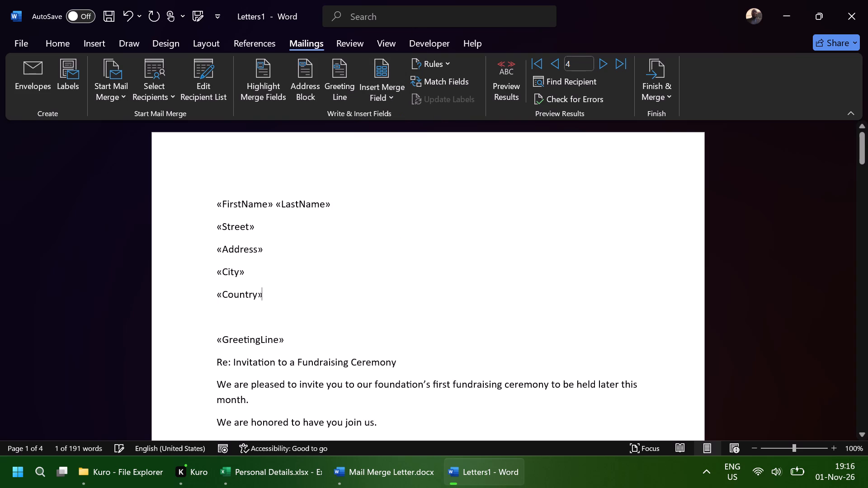
Preview the merged letter's address and greeting for record 4, and browse back through the recipients to record 1.
scroll(335, 274, down, 2)
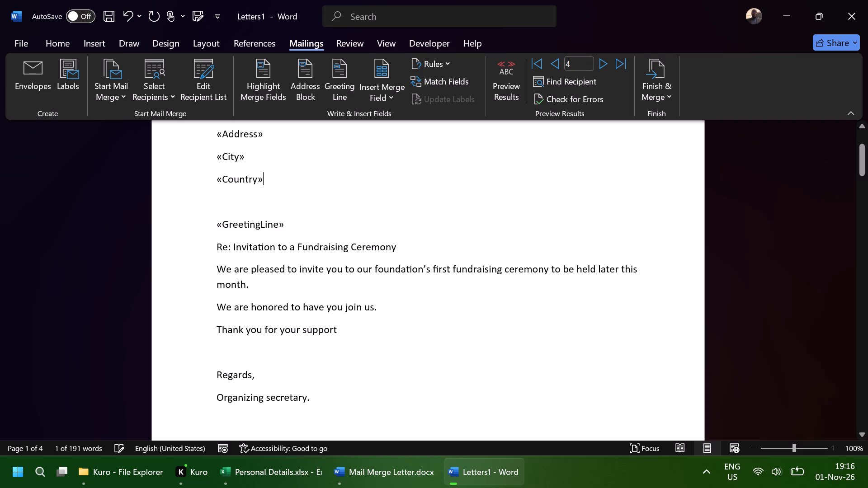
click(508, 89)
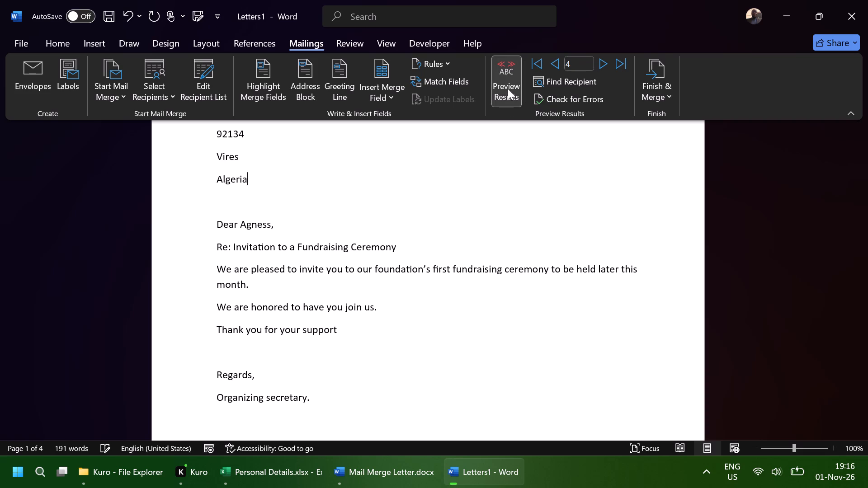
scroll(481, 221, up, 3)
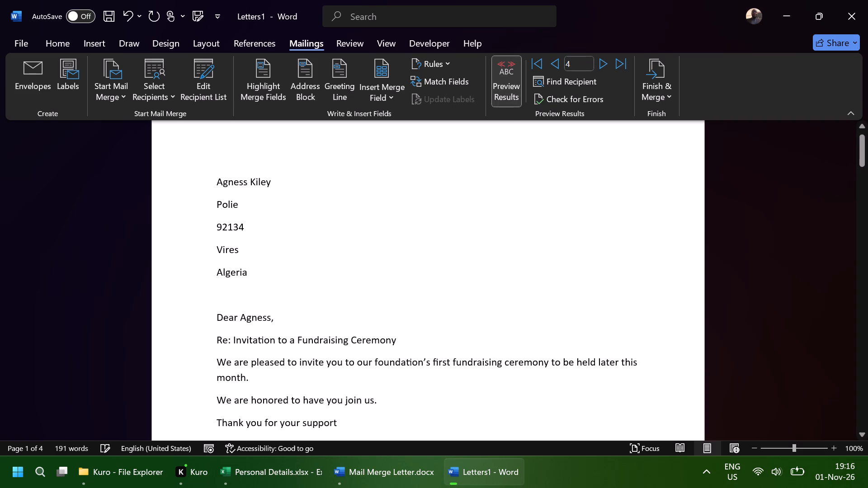
scroll(481, 221, up, 2)
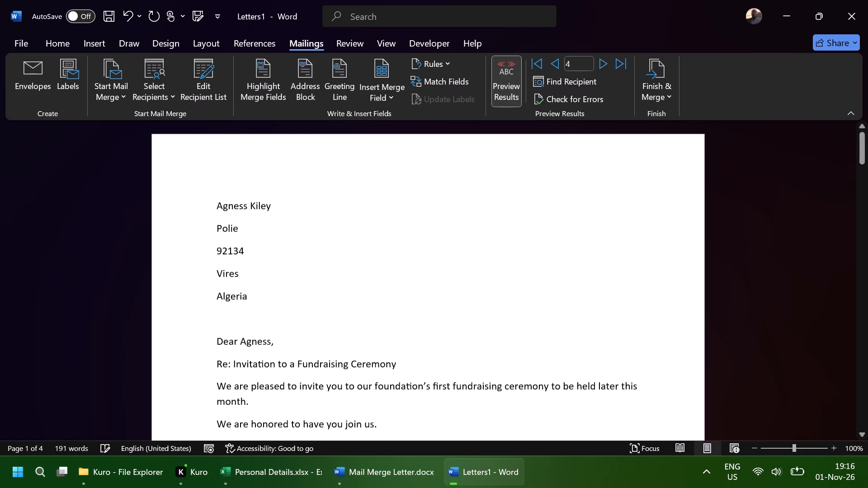
click(603, 65)
click(549, 63)
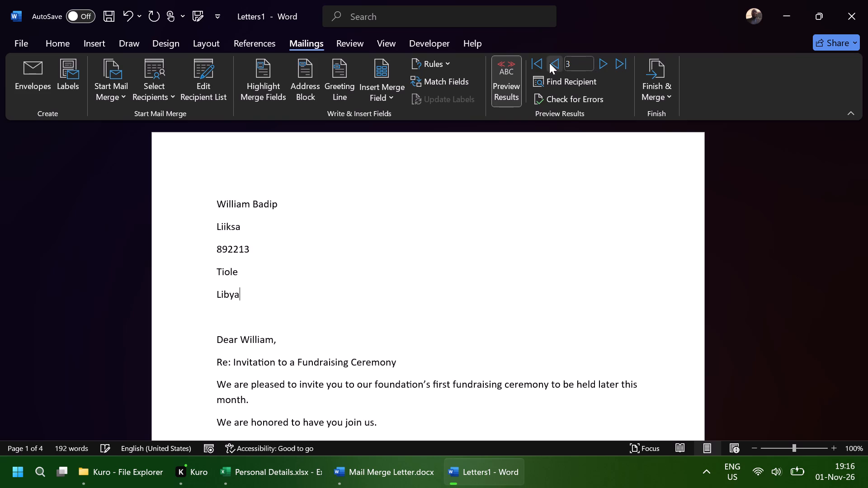
click(549, 63)
click(549, 63)
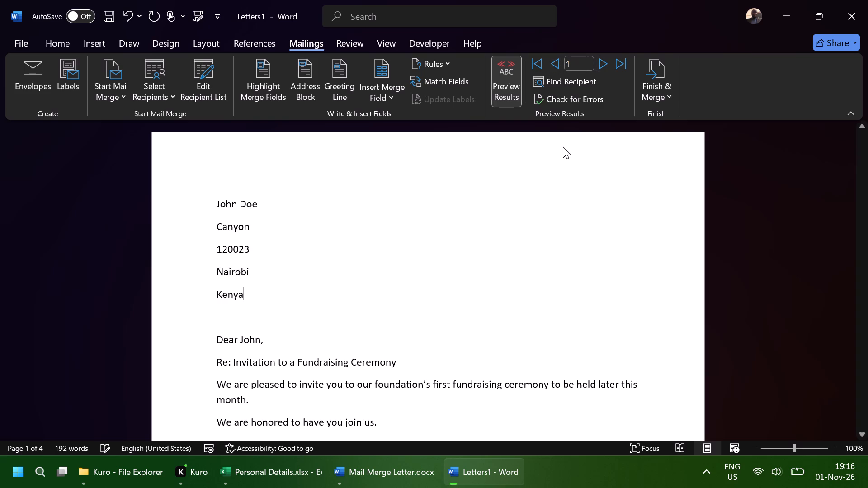
Merge all records to the printer, using Microsoft Print to PDF with all pages and one copy.
click(670, 103)
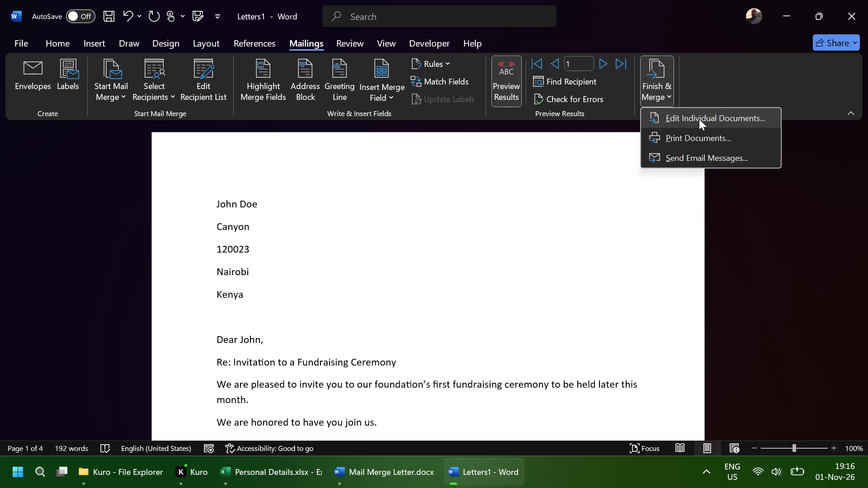
click(697, 138)
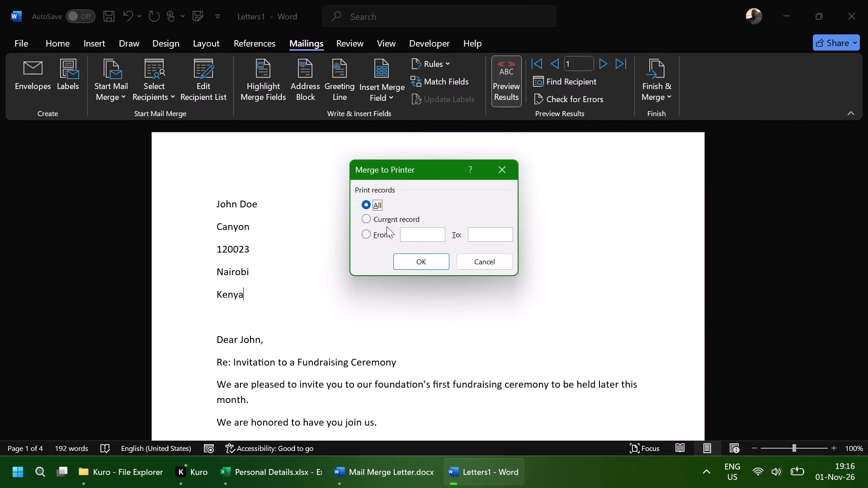
click(421, 258)
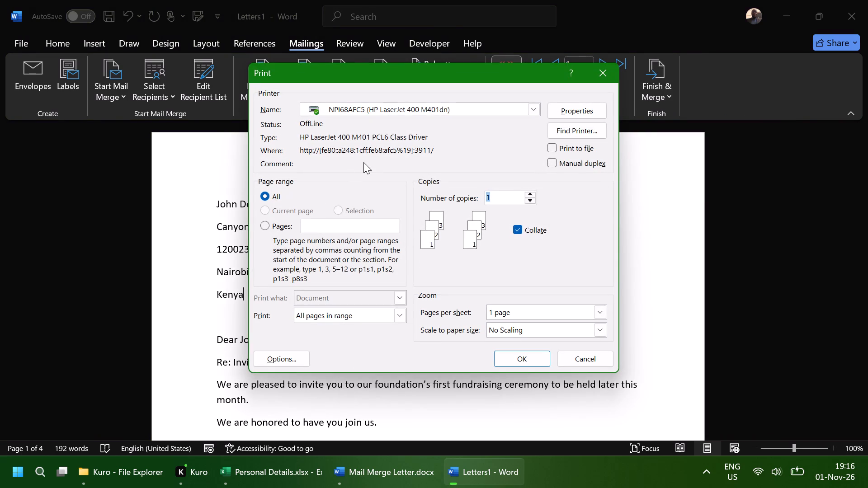
click(537, 107)
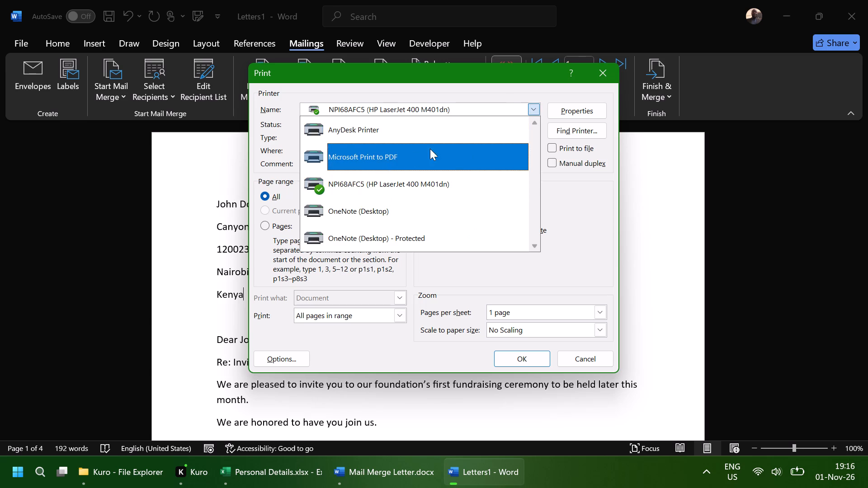
click(368, 160)
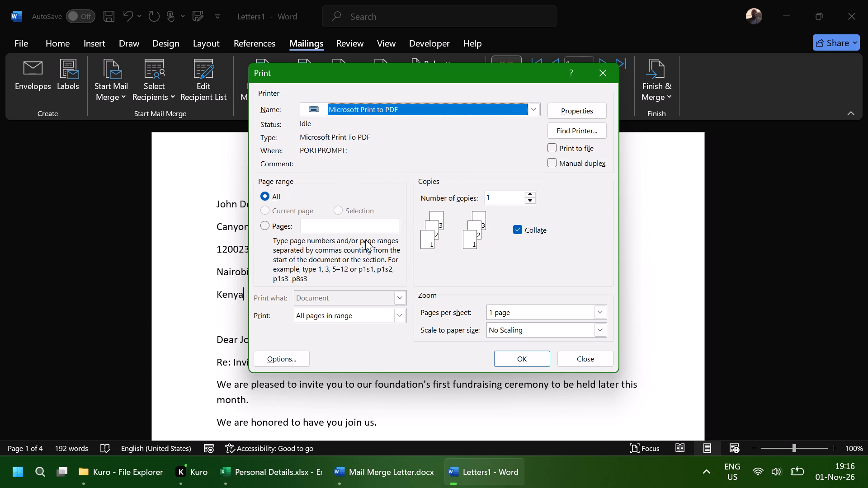
click(535, 360)
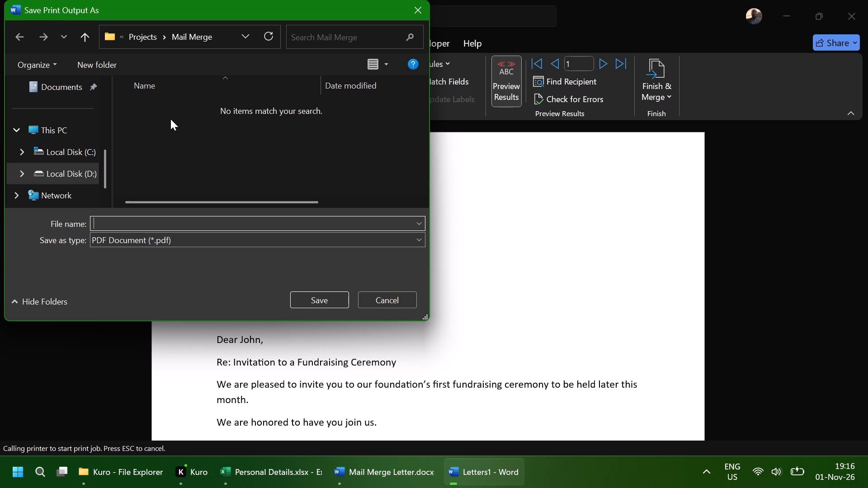
Save the printed merge output as a PDF named Mail Merged Letter in the Kuro folder under Projects.
click(89, 38)
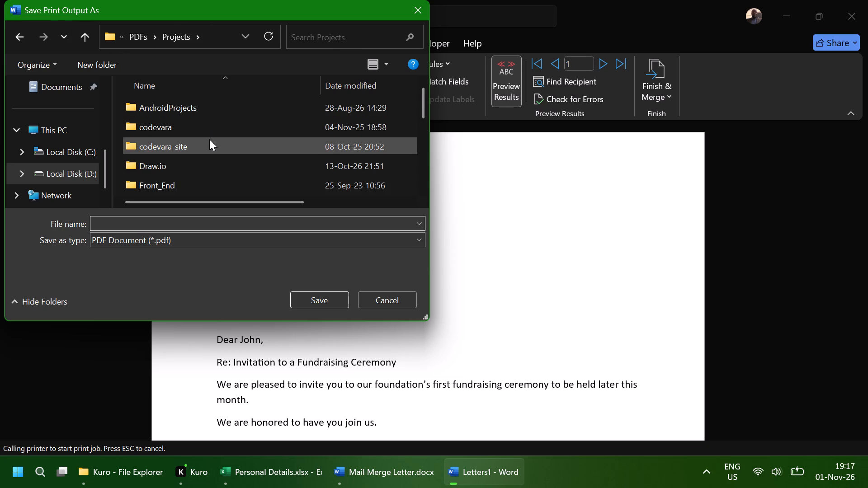
scroll(209, 139, down, 1)
scroll(172, 162, up, 1)
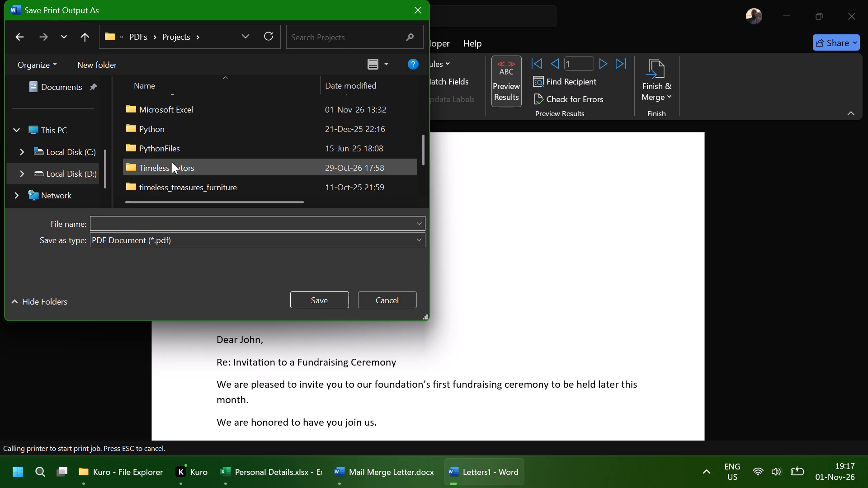
scroll(172, 162, up, 1)
double_click(192, 140)
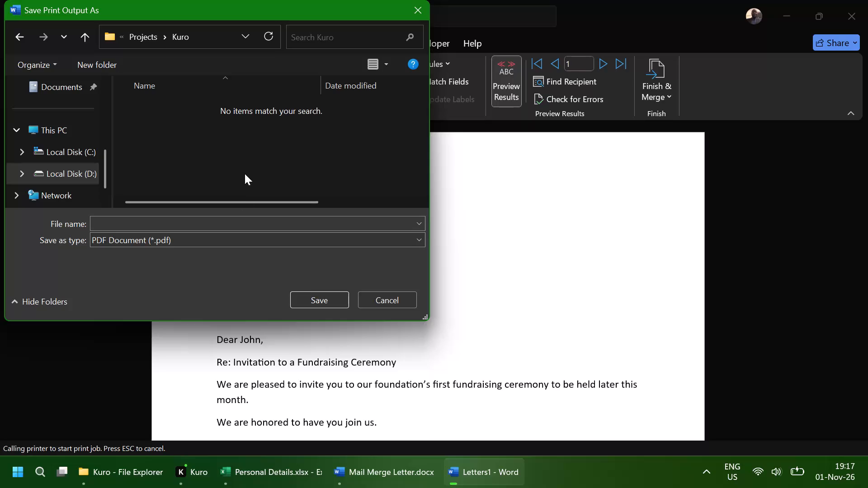
click(198, 225)
text(Mail Me)
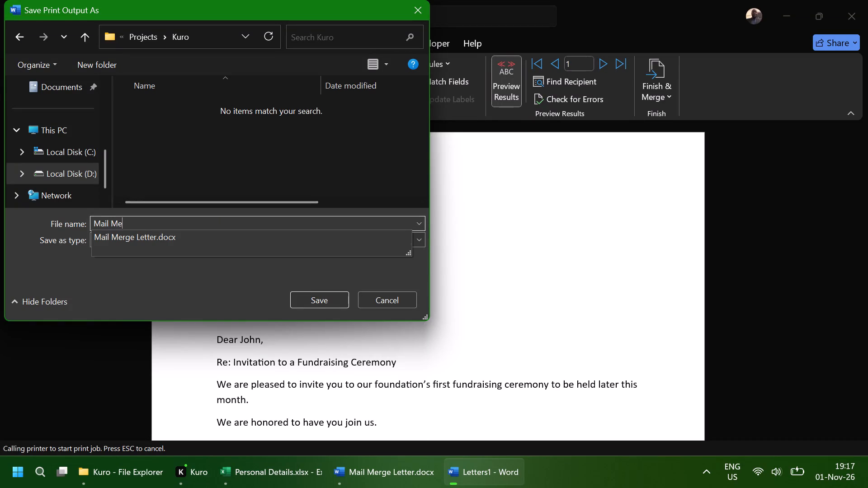
text(rge Letter)
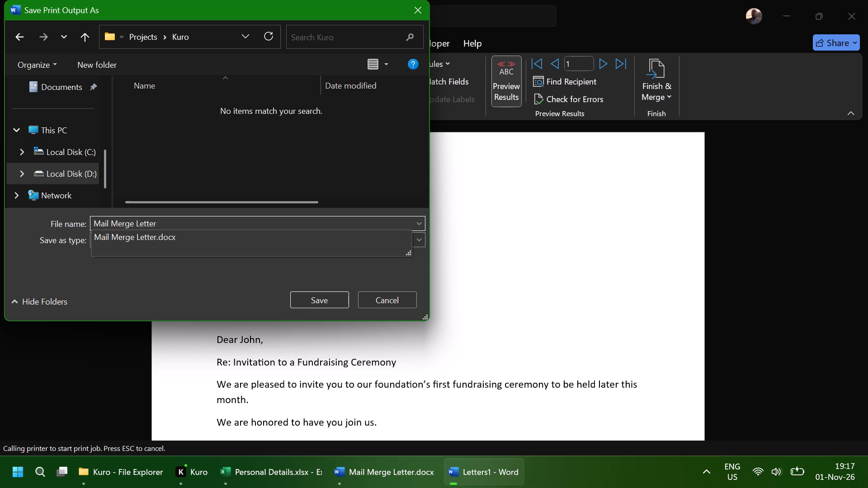
key(Left)
key(Left)
key(Left)
key(Left)
key(Left)
key(Left)
key(Left)
key(d)
click(325, 300)
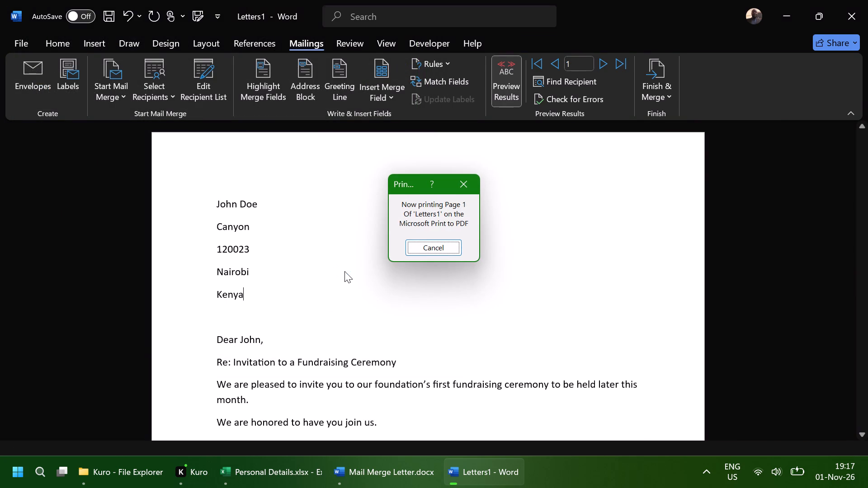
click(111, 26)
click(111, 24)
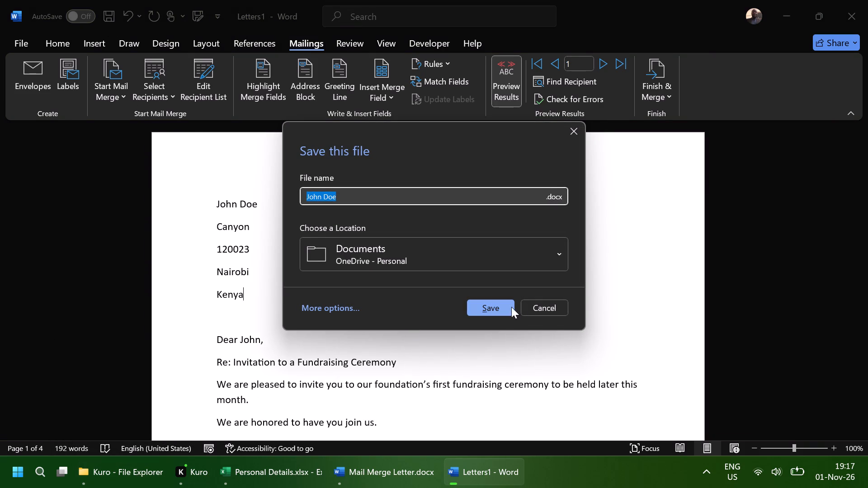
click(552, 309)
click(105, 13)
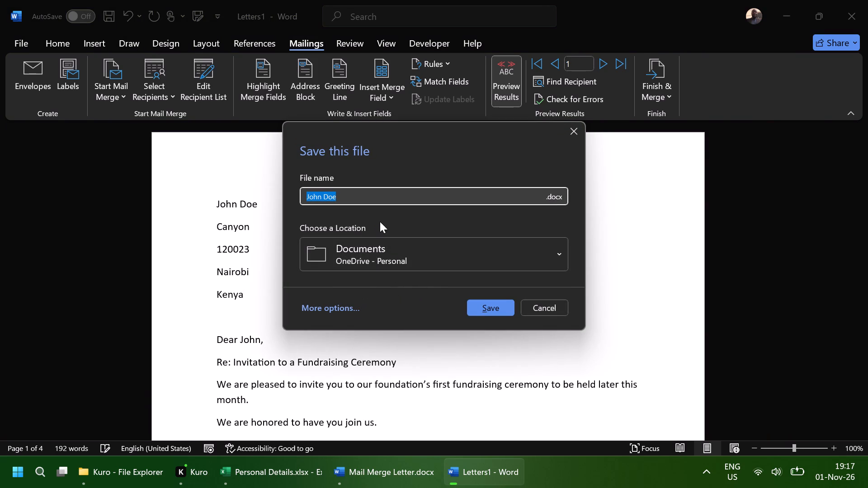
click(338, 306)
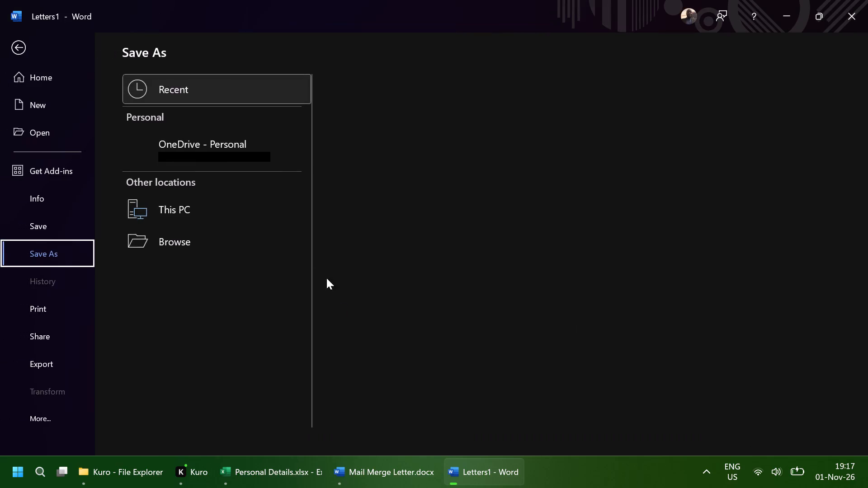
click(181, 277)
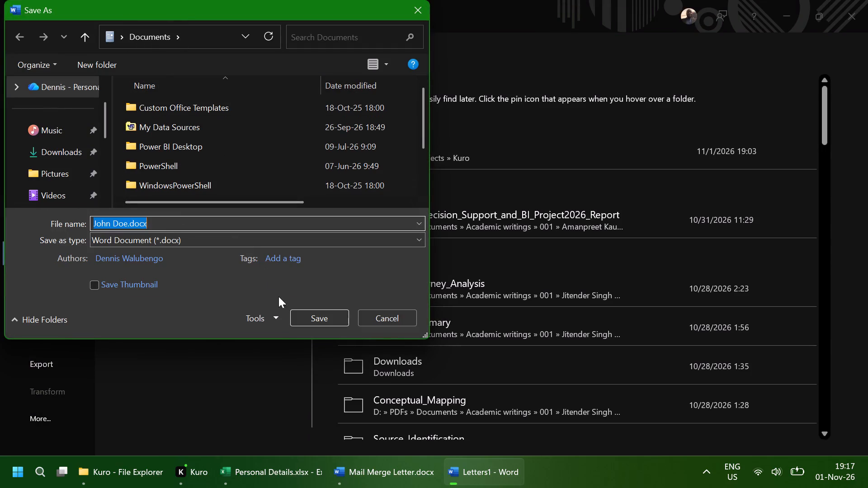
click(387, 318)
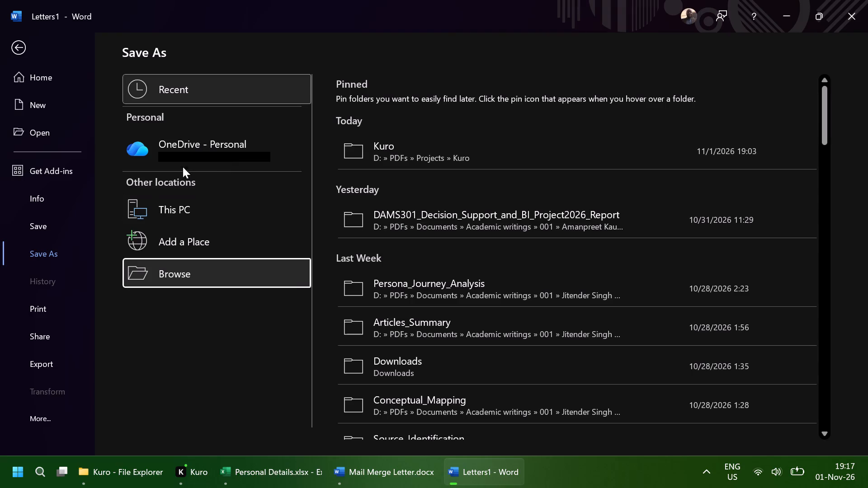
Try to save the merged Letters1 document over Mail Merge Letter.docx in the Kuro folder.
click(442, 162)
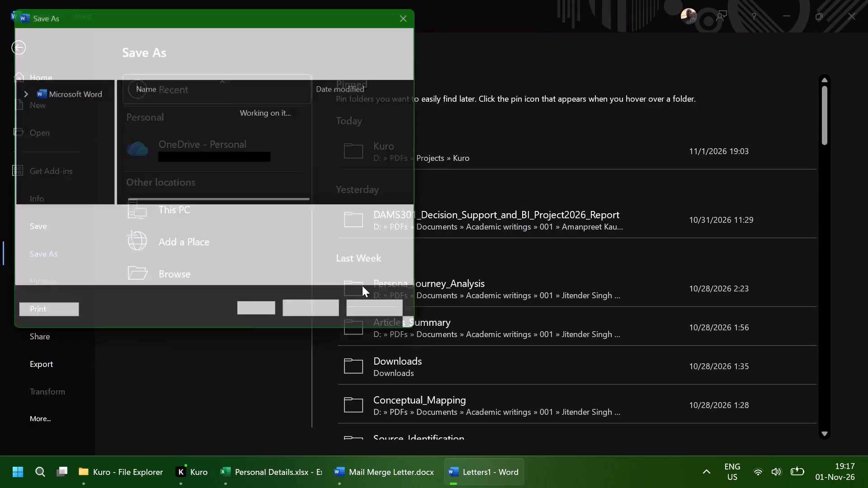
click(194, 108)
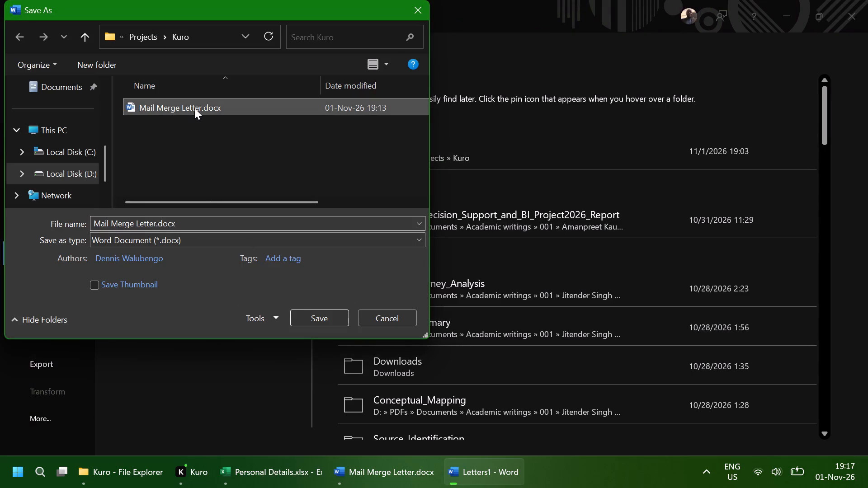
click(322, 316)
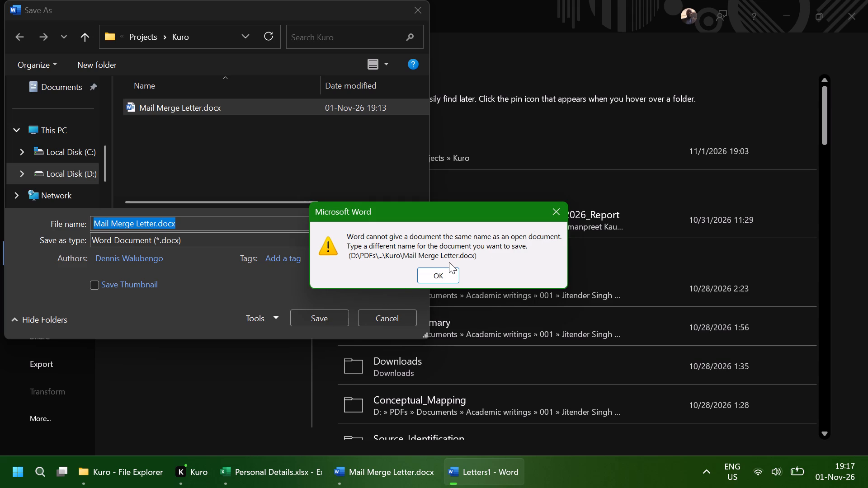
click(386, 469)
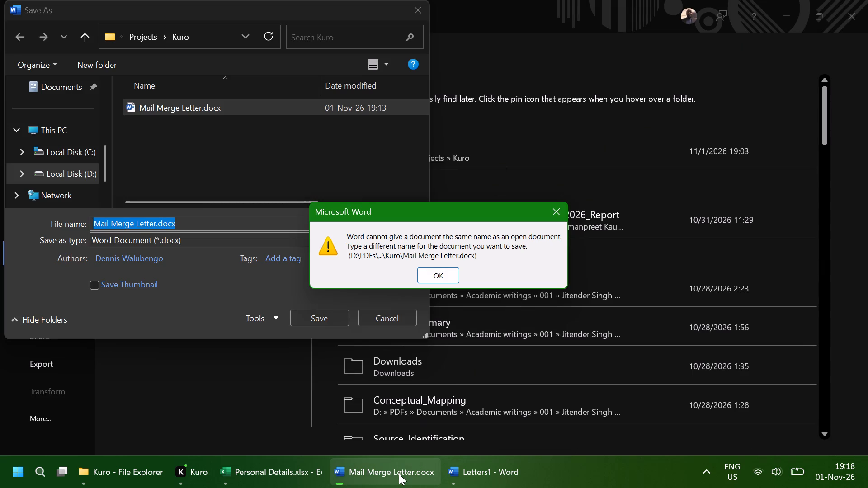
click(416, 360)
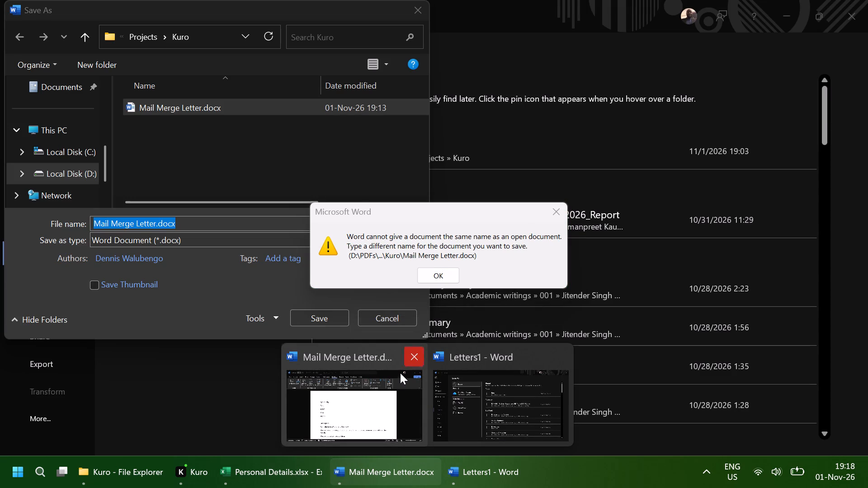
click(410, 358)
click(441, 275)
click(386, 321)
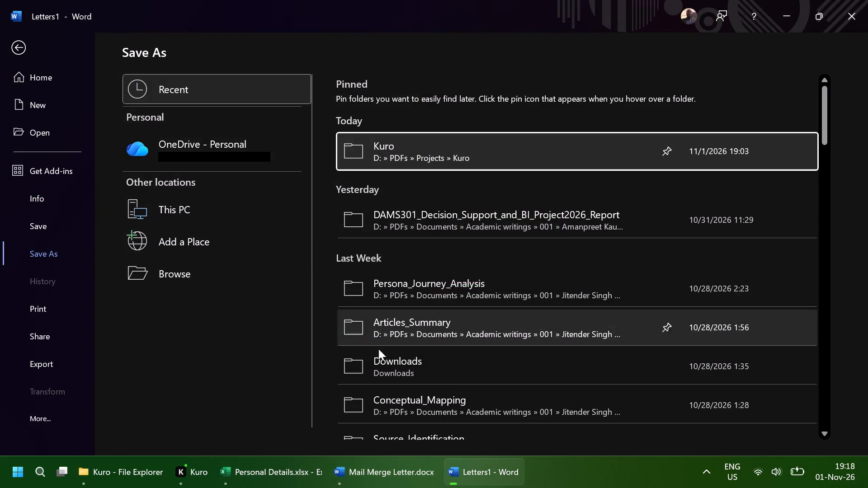
Switch to the Mail Merge Letter document and save it.
click(361, 472)
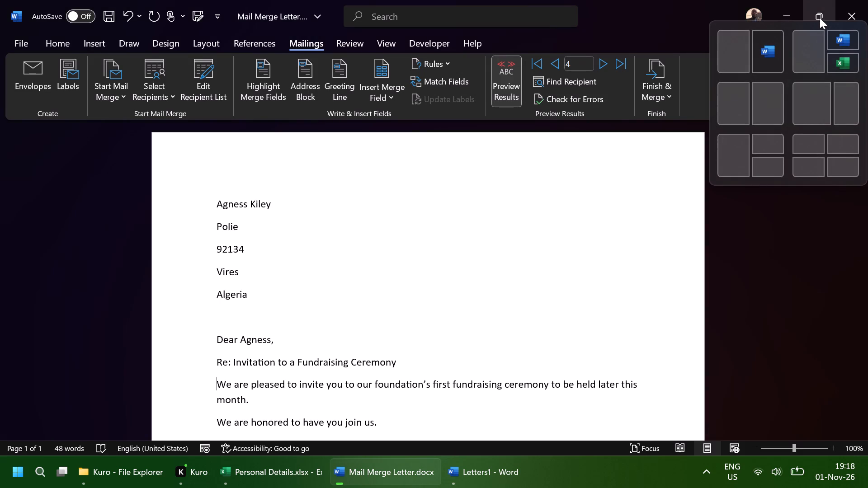
click(571, 1)
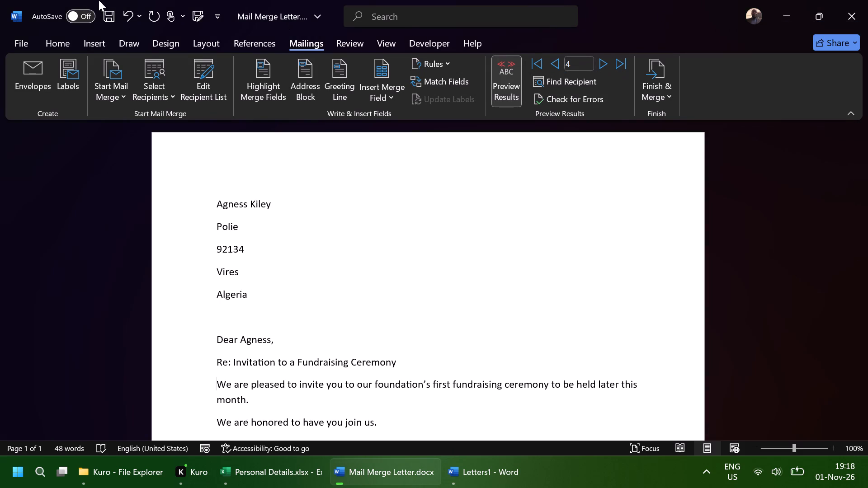
click(113, 12)
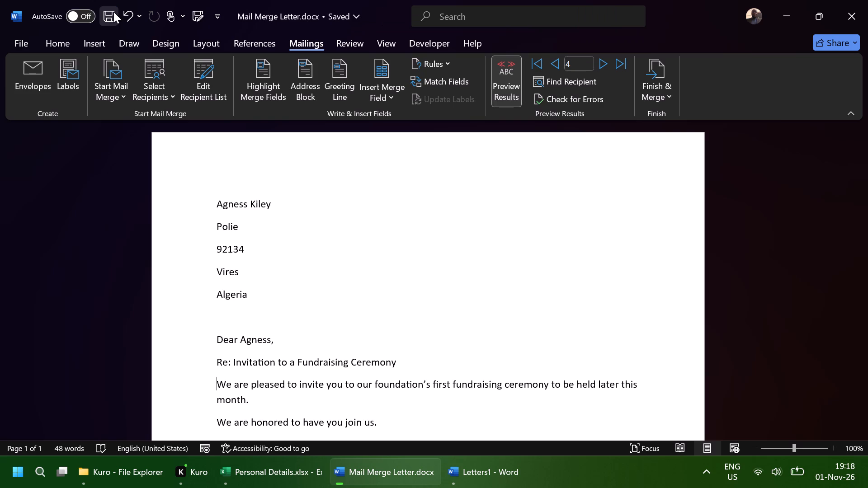
click(113, 12)
Close the merged Letters1 document without saving it.
click(476, 479)
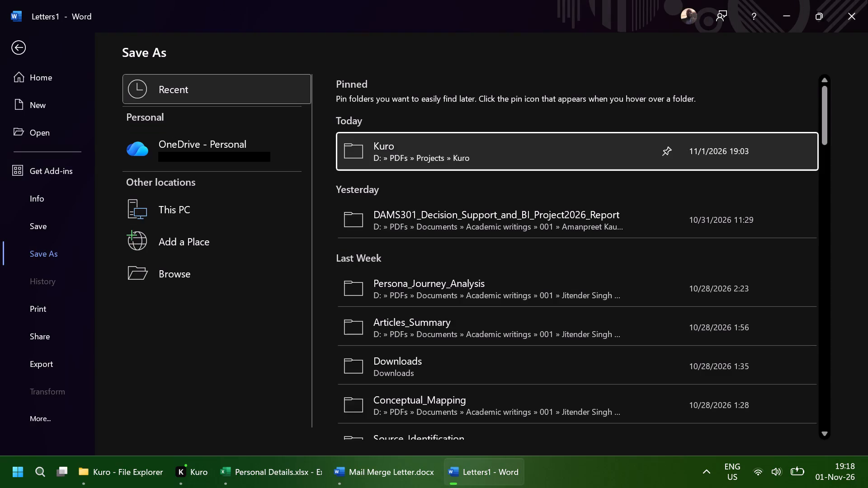
click(867, 0)
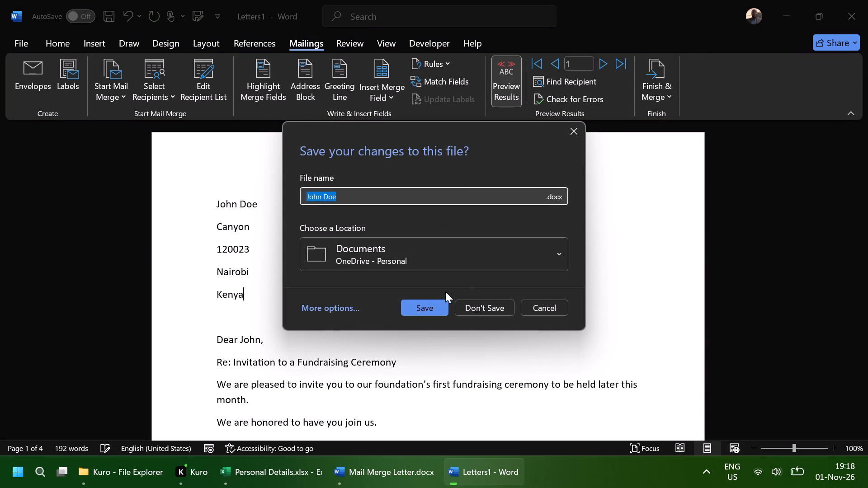
click(488, 305)
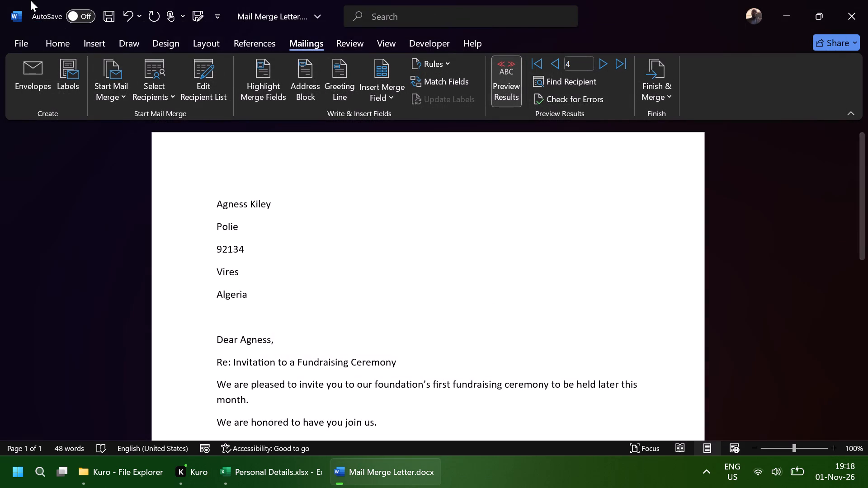
Set the recipient preview in the Mail Merge Letter document to record 1 and save the document.
click(111, 19)
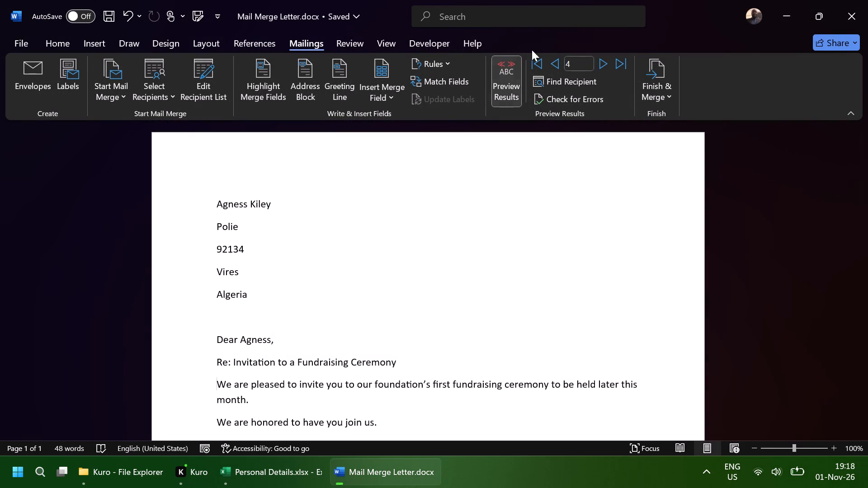
click(604, 64)
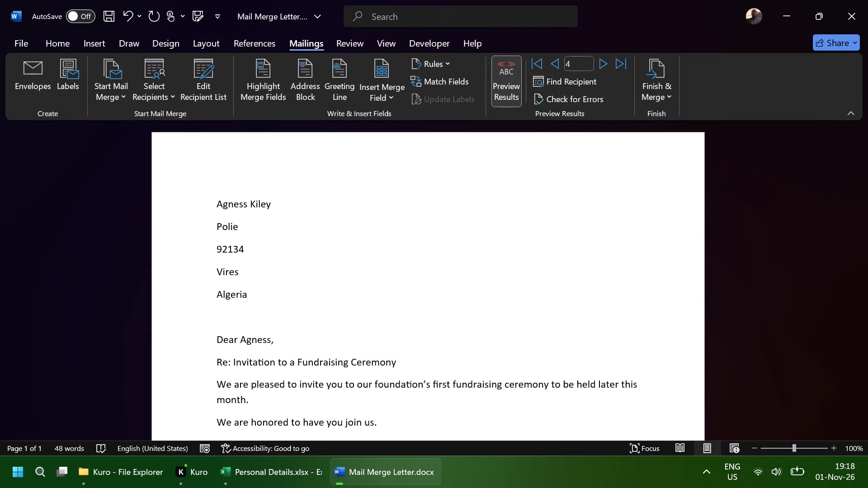
click(549, 66)
click(549, 66)
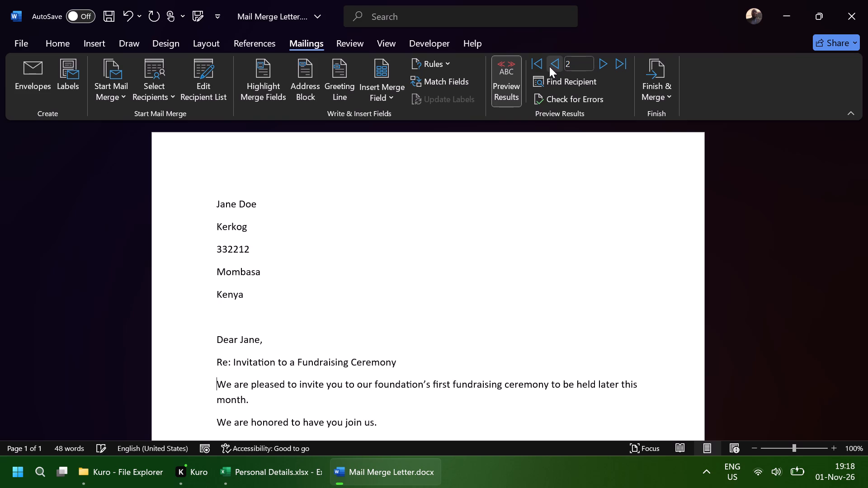
click(549, 66)
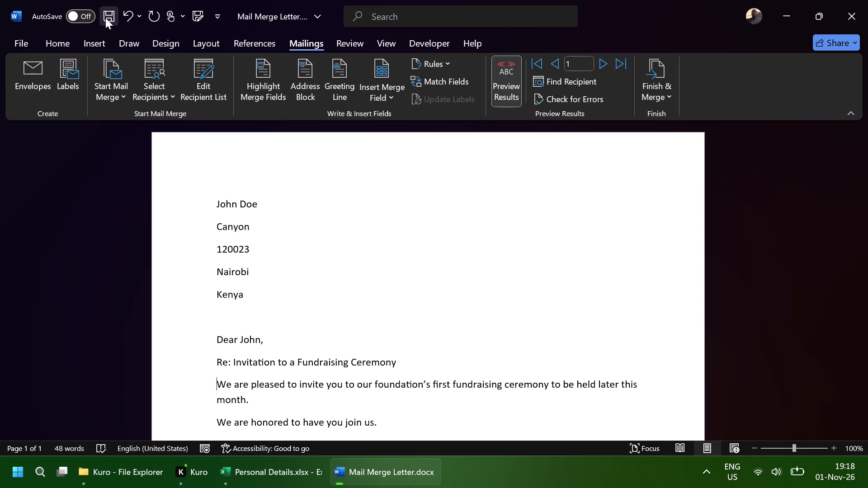
click(105, 18)
Open Mail Merged Letter.pdf from the Kuro folder, review the merged invitation letters for each recipient, and close the PDF.
click(151, 474)
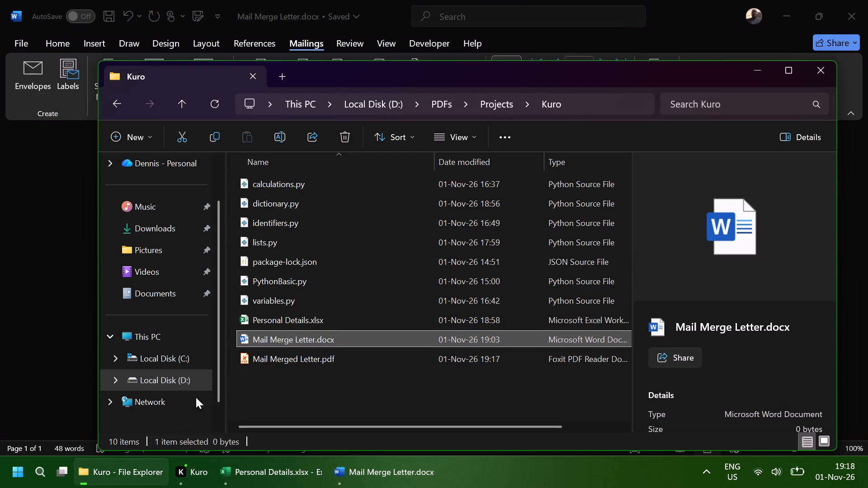
double_click(296, 356)
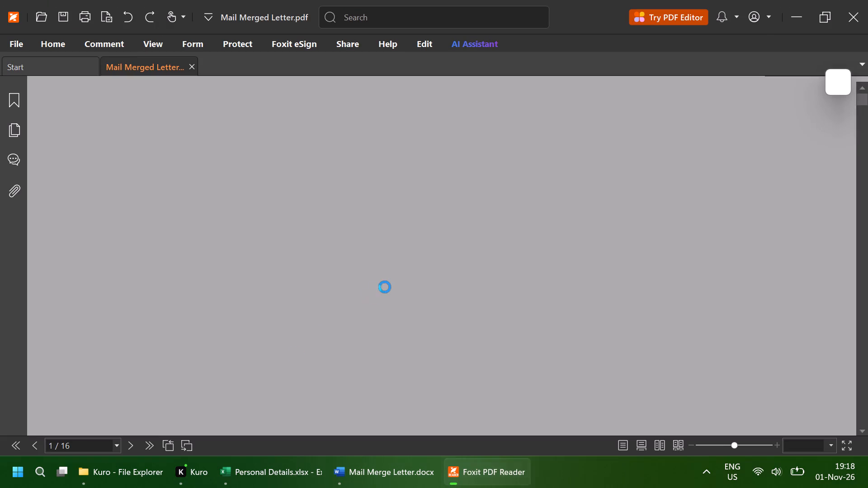
ctrl+scroll(385, 287, down, 2)
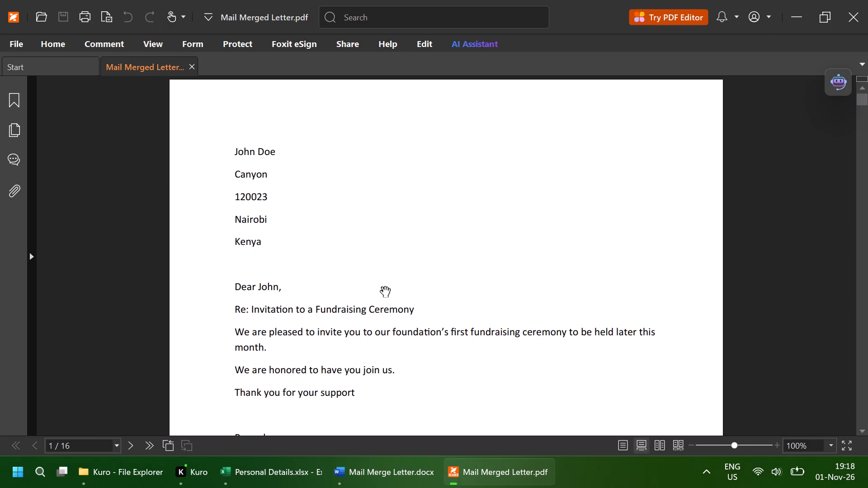
scroll(385, 287, down, 4)
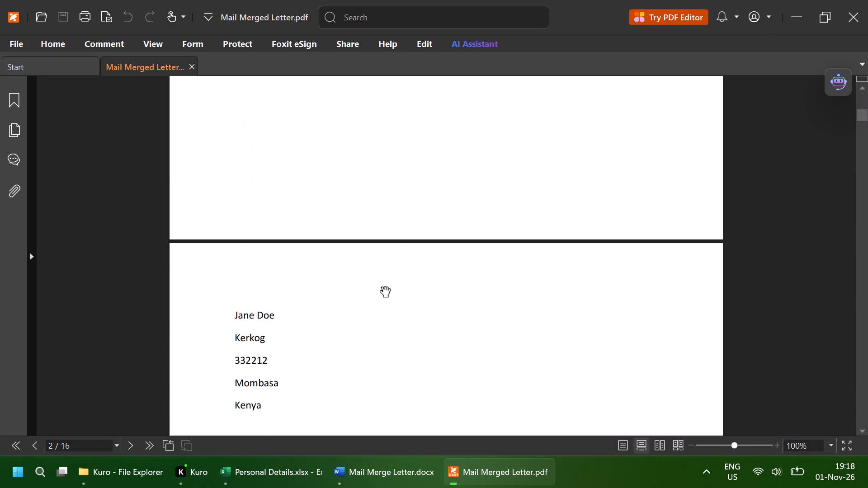
scroll(385, 287, down, 3)
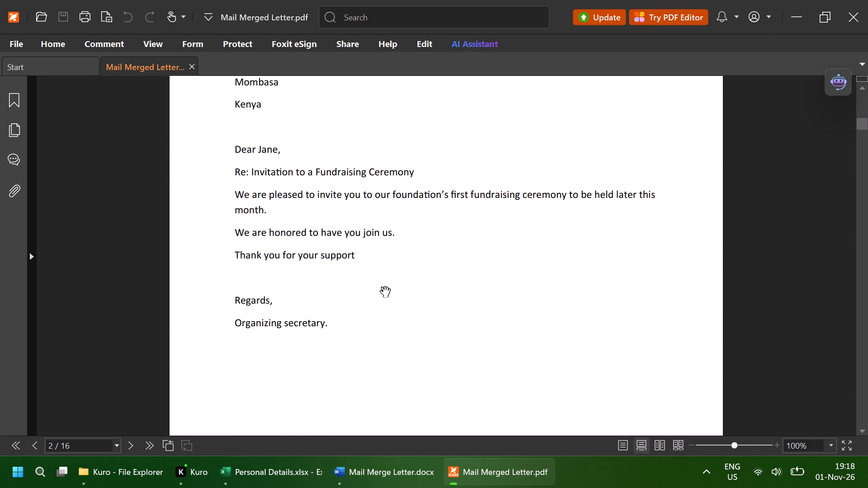
scroll(385, 287, down, 6)
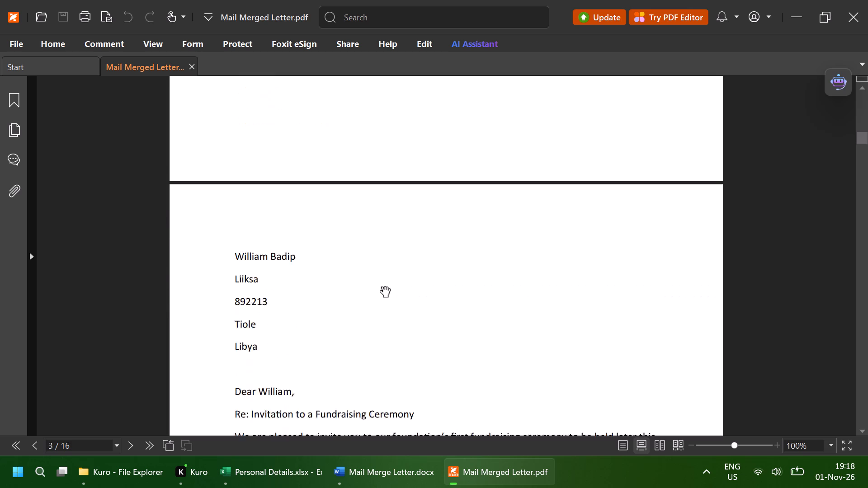
scroll(385, 287, down, 4)
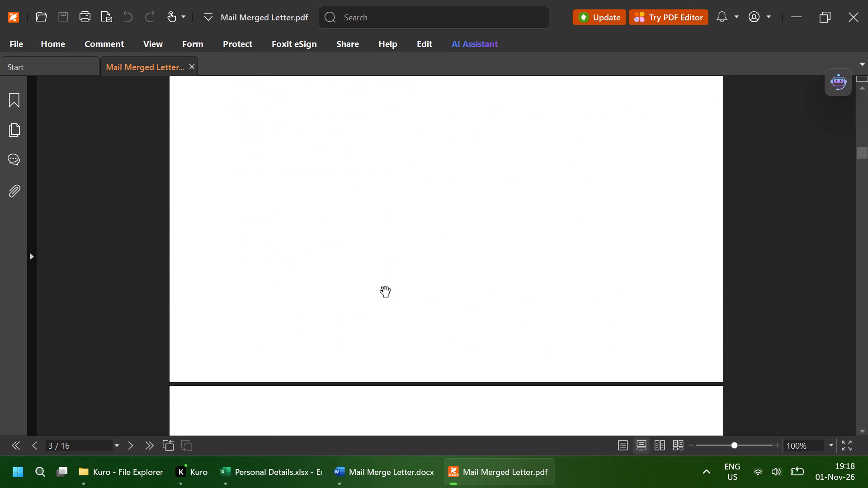
scroll(385, 287, down, 5)
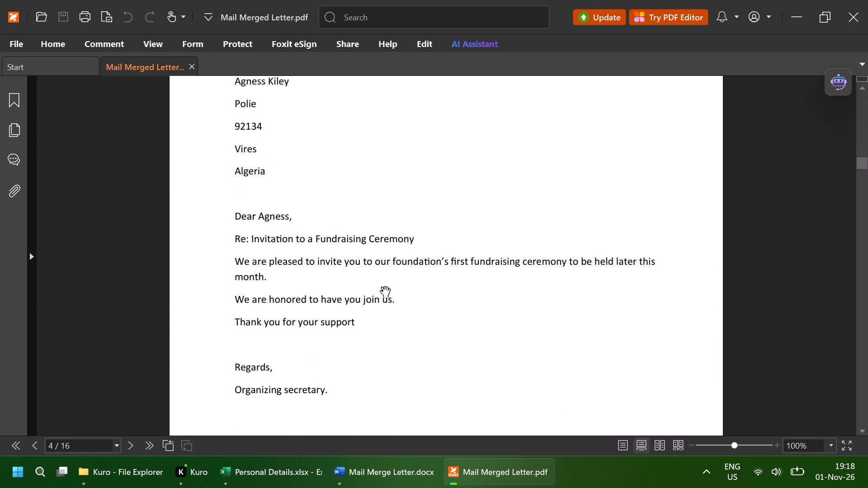
scroll(385, 287, down, 2)
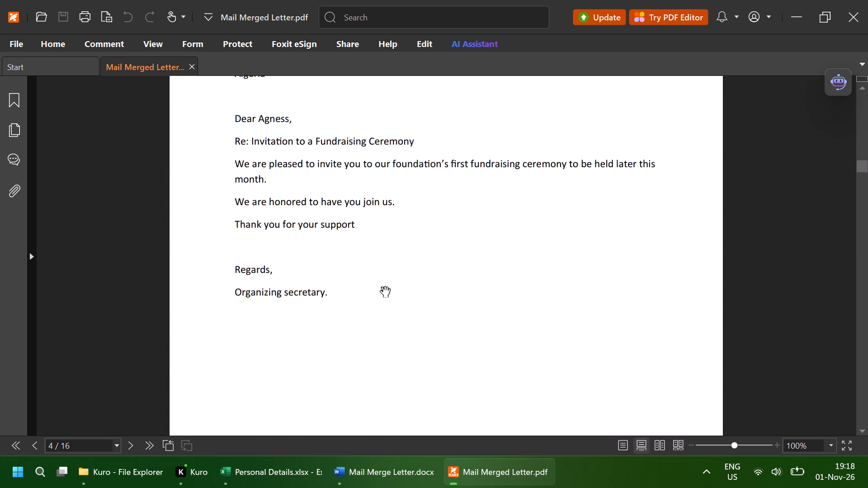
scroll(385, 287, down, 2)
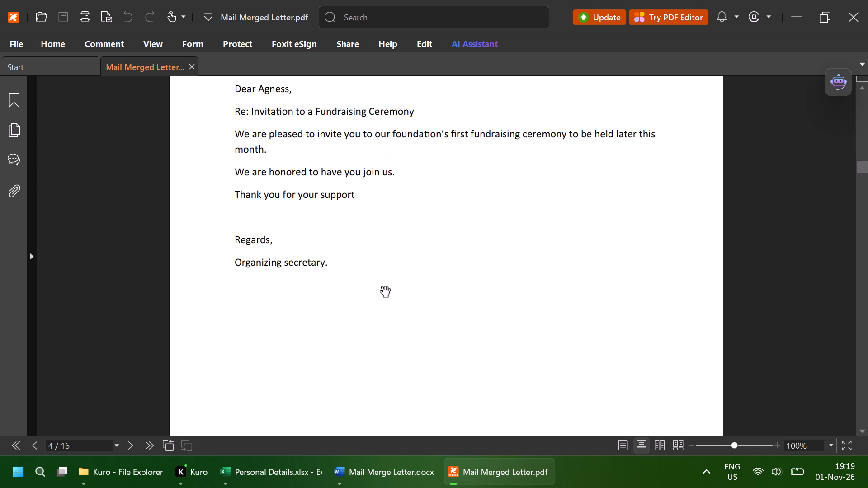
click(851, 11)
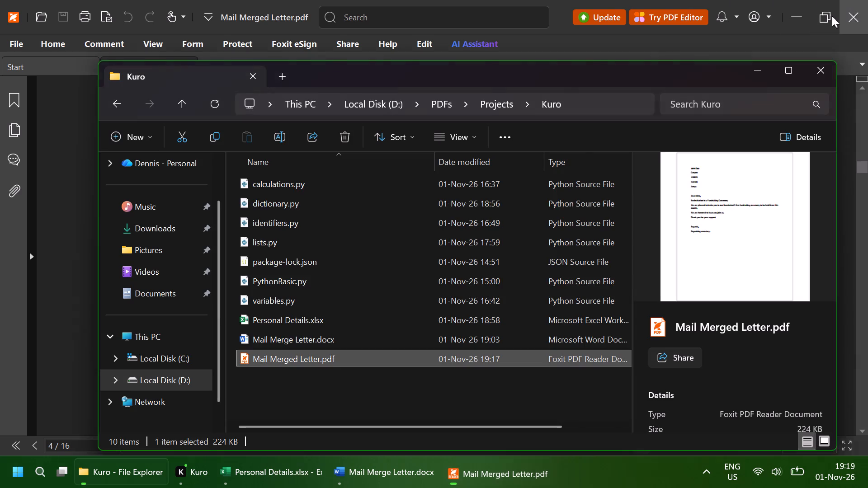
Switch back to the Mail Merge Letter document in Word, save it and close it.
scroll(307, 321, up, 1)
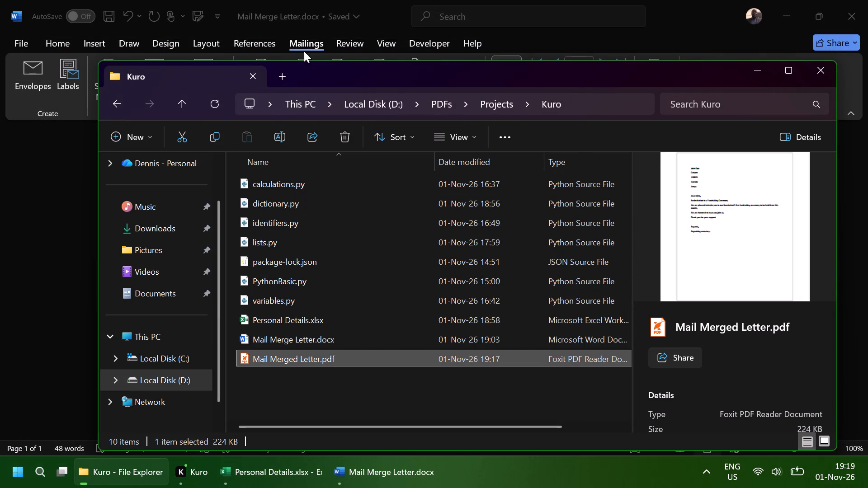
click(658, 2)
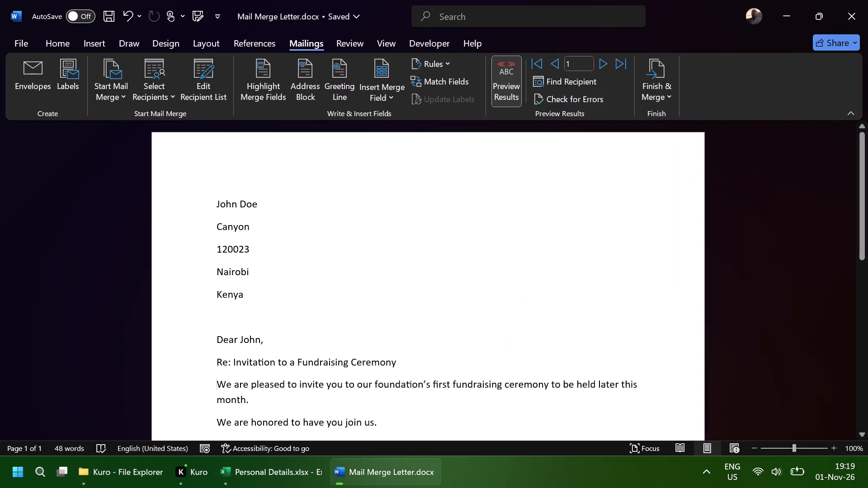
click(109, 15)
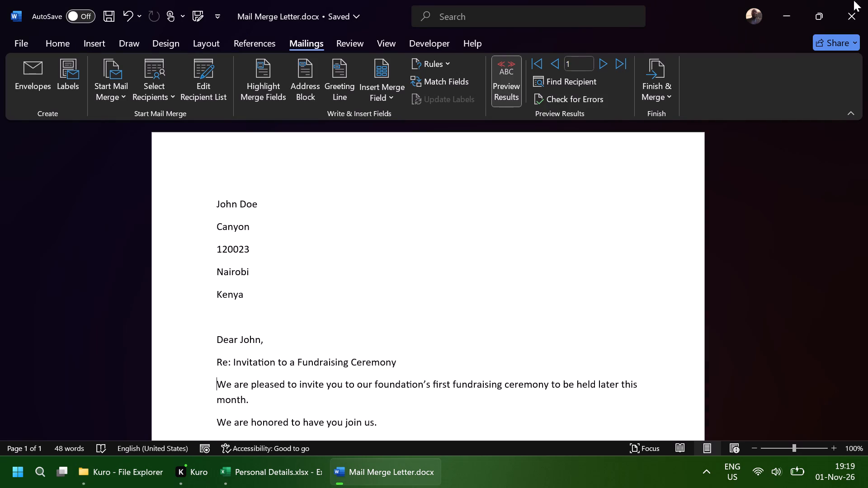
click(864, 0)
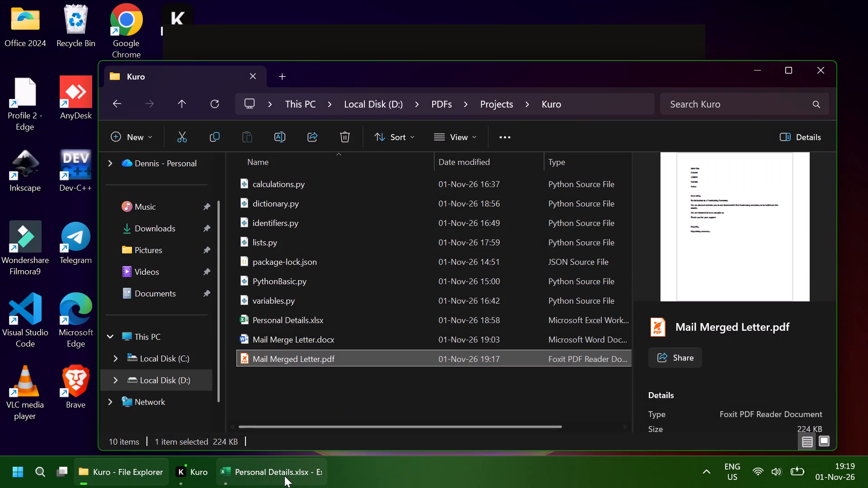
Switch to the Personal Details workbook in Excel, save it and close it.
click(284, 476)
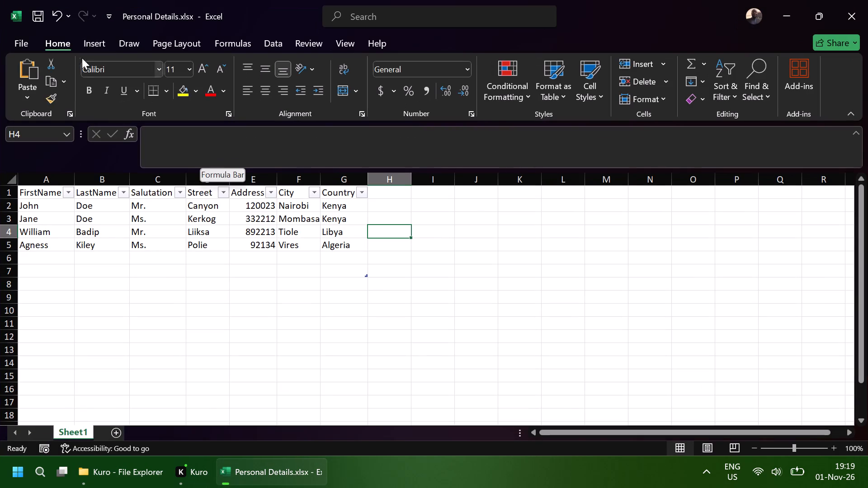
click(38, 19)
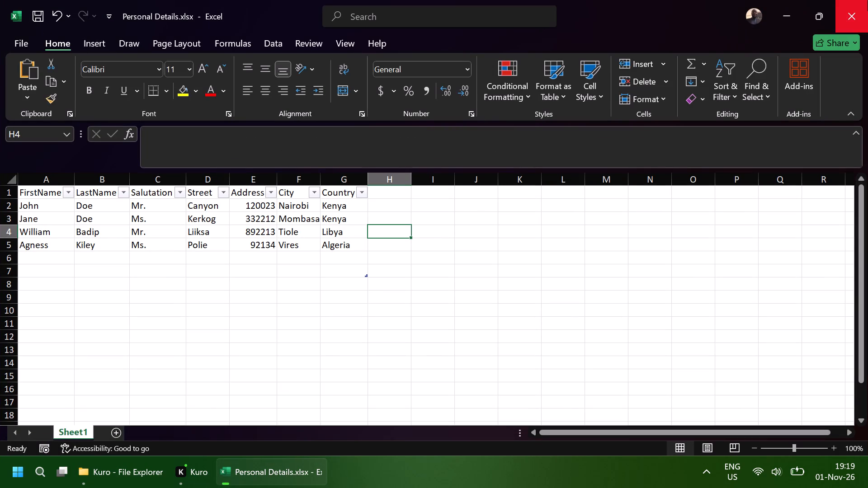
click(867, 0)
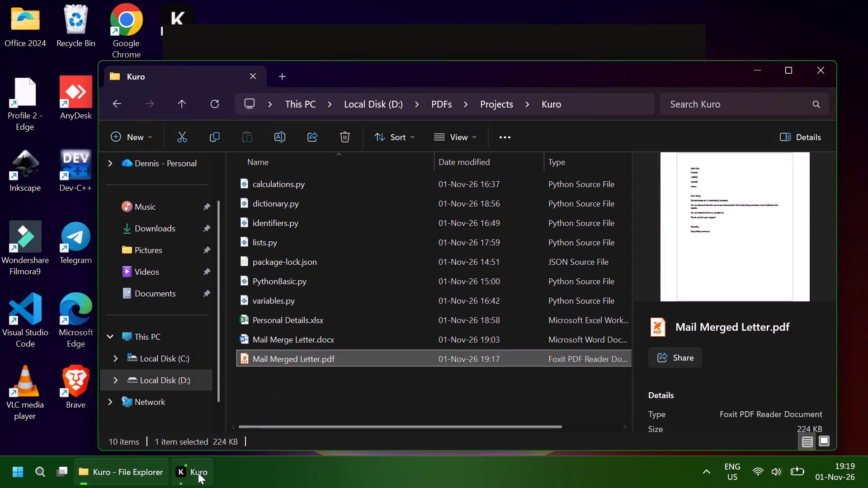